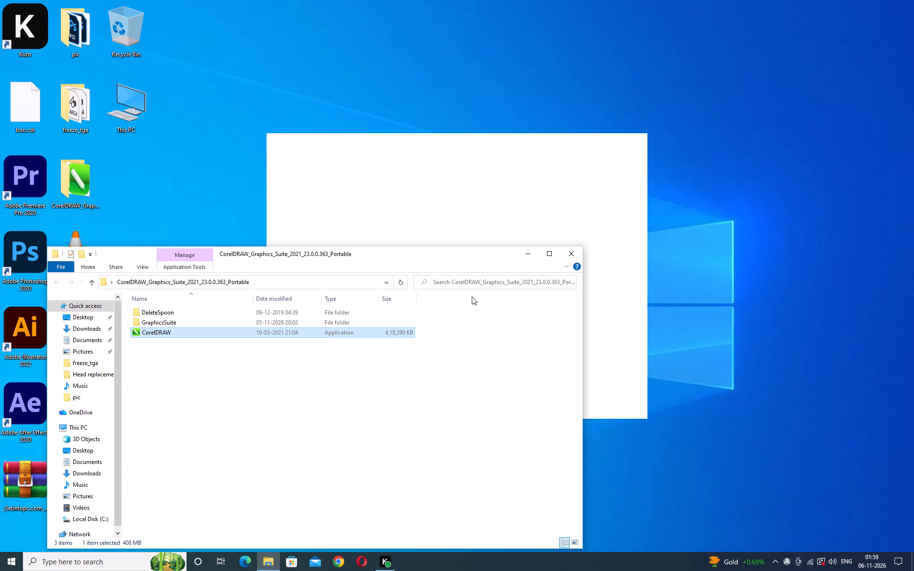
Bring the File Explorer window showing the CorelDRAW Graphics Suite 2021 portable folder to the front.
{"action": "left_click", "coordinate": [288, 252]}
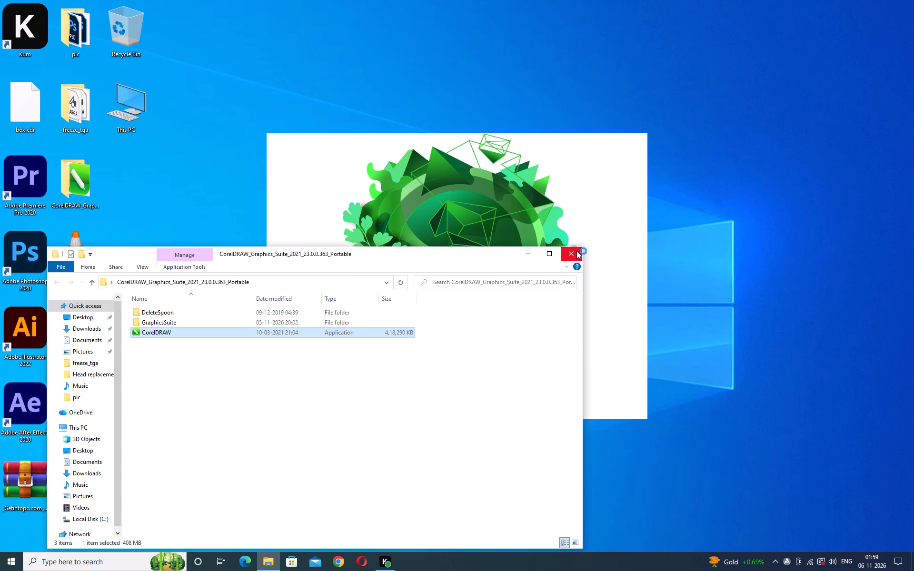
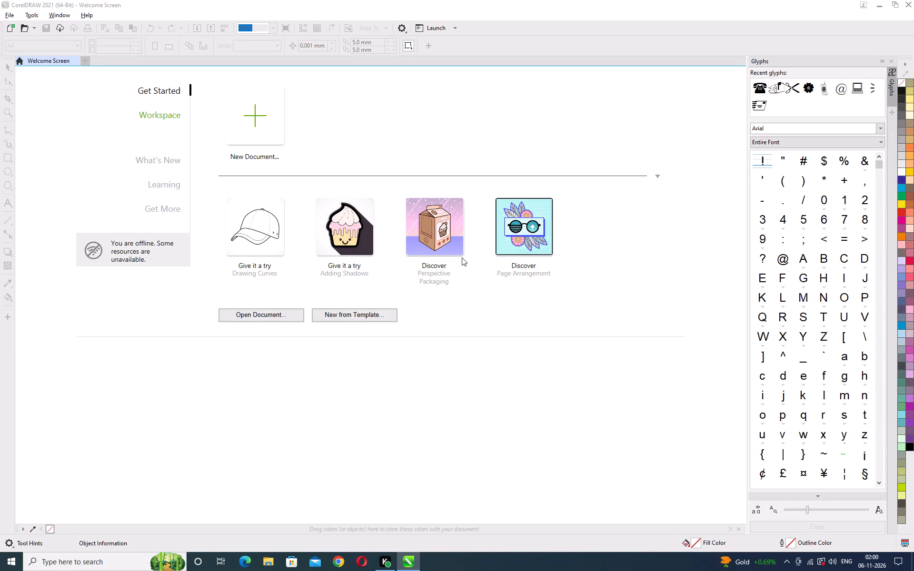
Create a new blank document with the A4 page size.
{"action": "left_click", "coordinate": [354, 316]}
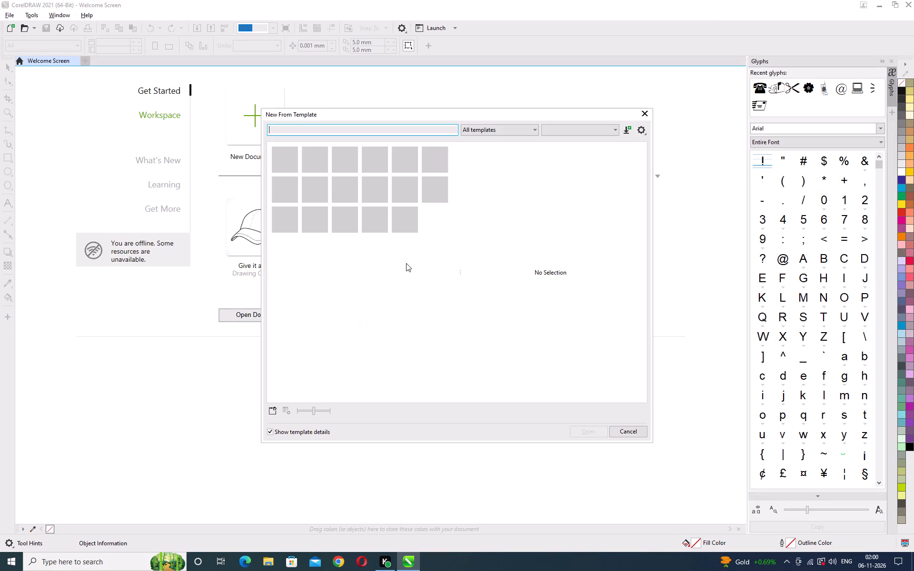
{"action": "left_click", "coordinate": [649, 113]}
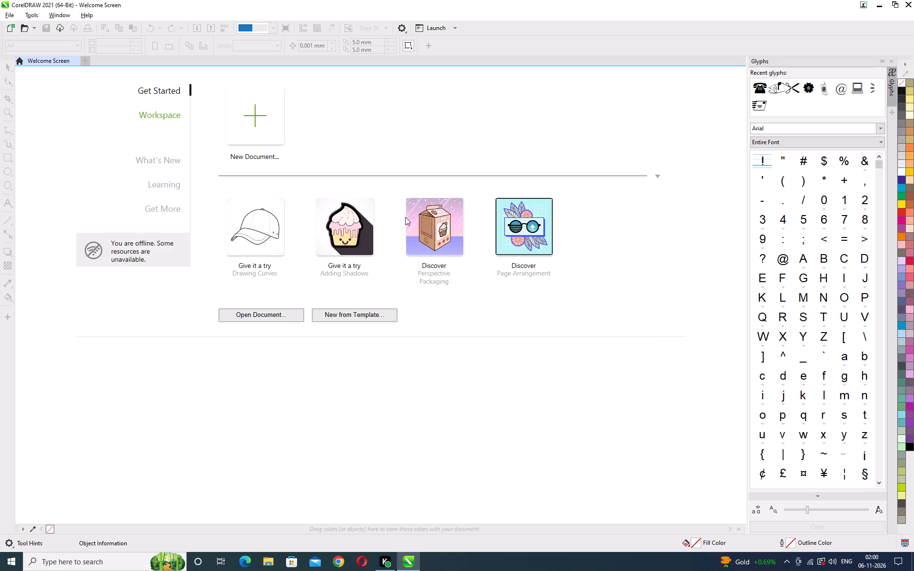
{"action": "left_click", "coordinate": [258, 125]}
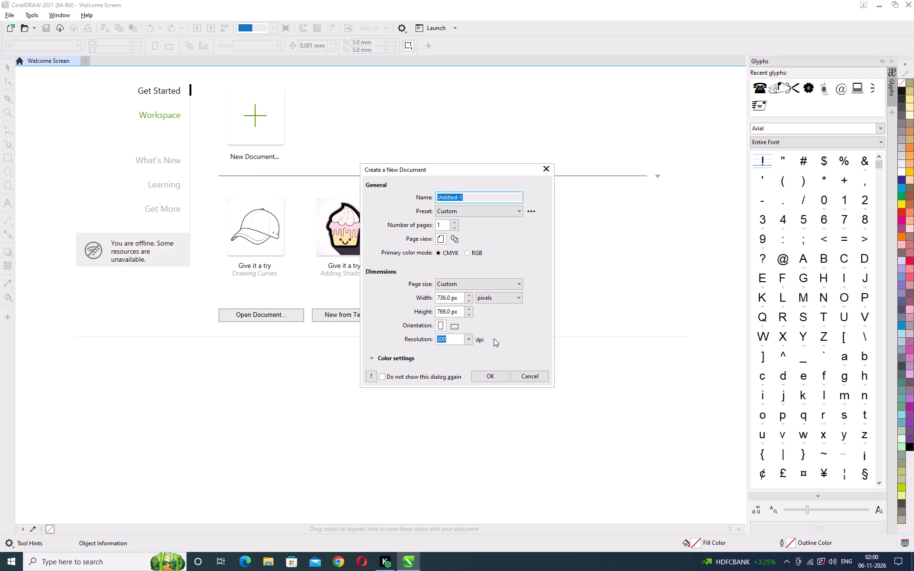
{"action": "left_click", "coordinate": [474, 285]}
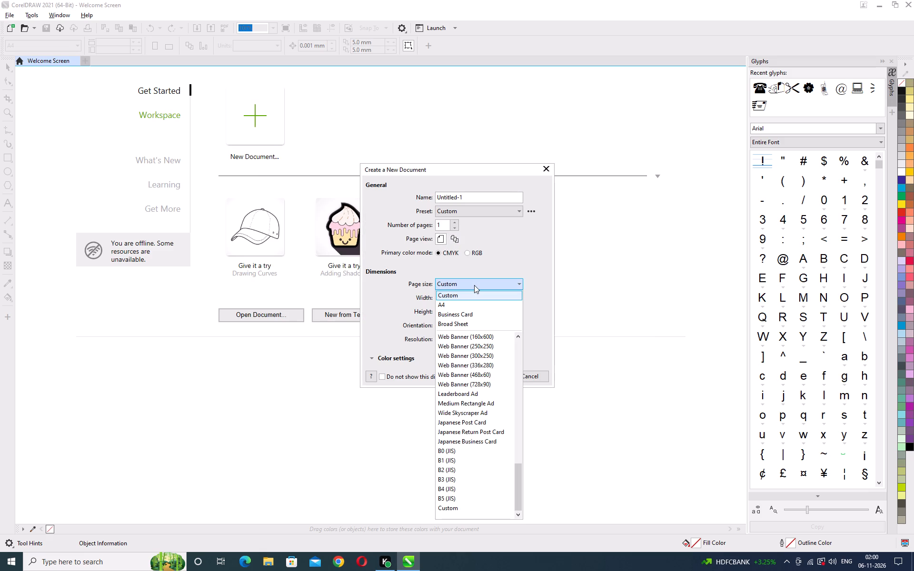
{"action": "left_click", "coordinate": [457, 307]}
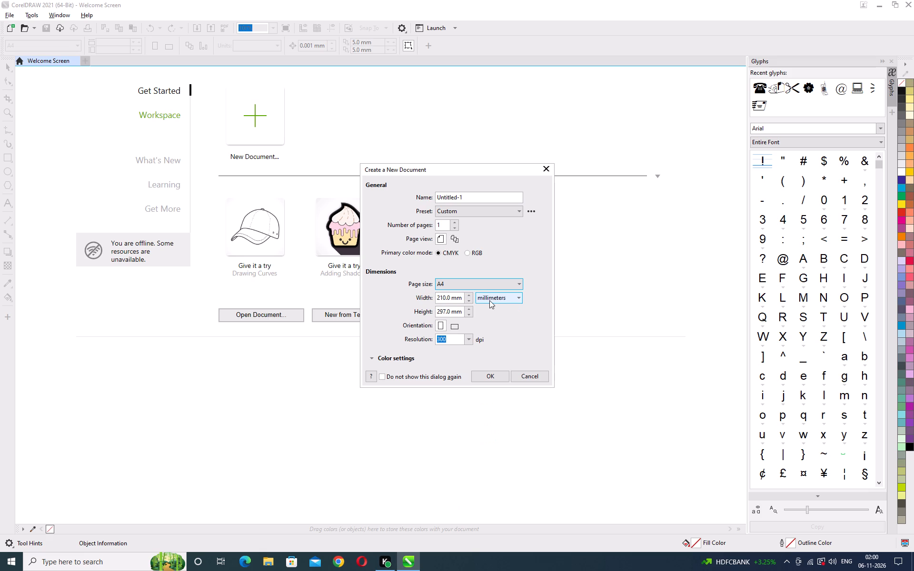
{"action": "left_click", "coordinate": [490, 375]}
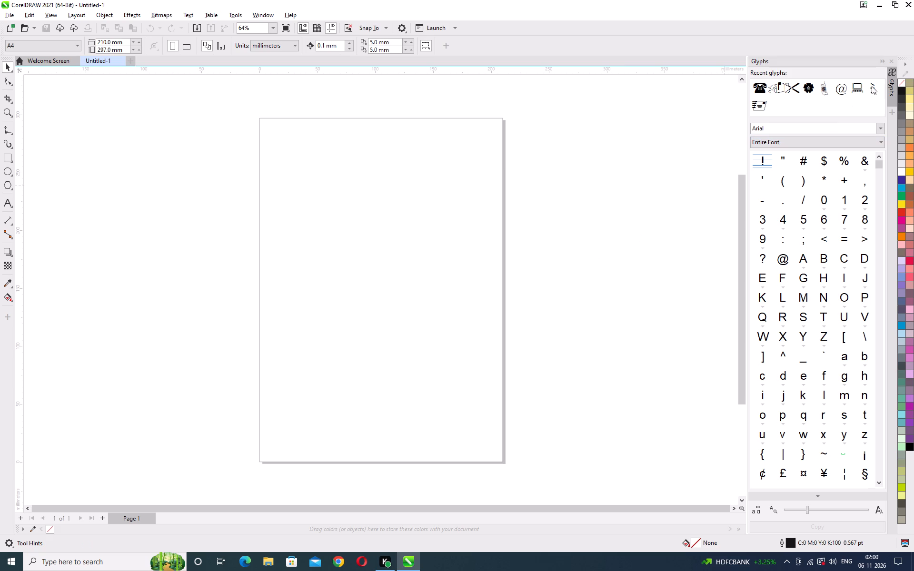
Close the Glyphs docker to free up the drawing area.
{"action": "left_click", "coordinate": [892, 61]}
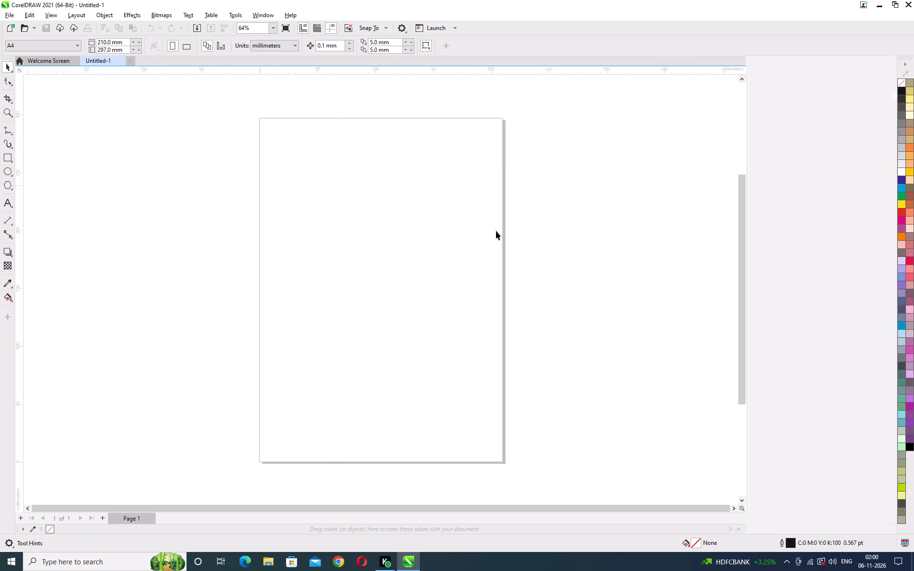
Draw a rectangle about 56 by 39 mm near the middle of the page.
{"action": "left_click", "coordinate": [476, 236]}
{"action": "key", "text": "F6"}
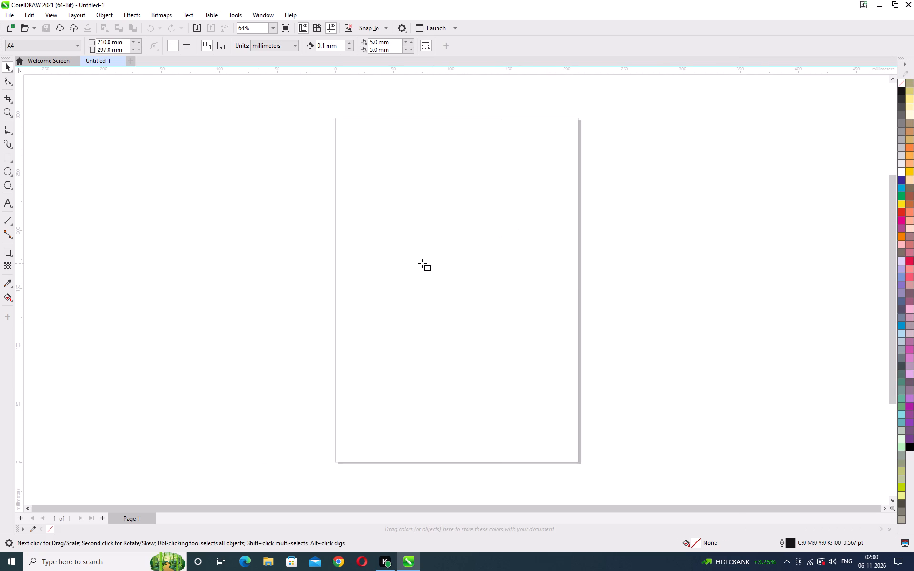
{"action": "left_click_drag", "start_coordinate": [395, 240], "coordinate": [459, 285]}
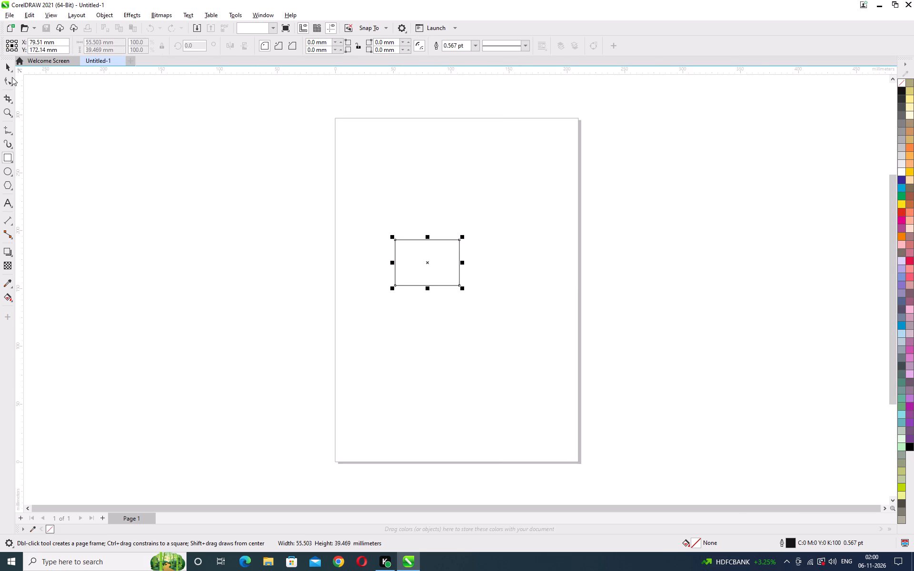
Resize the rectangle to 87 mm wide and 55 mm high and centre it on the page.
{"action": "left_click", "coordinate": [6, 69]}
{"action": "left_click_drag", "start_coordinate": [119, 43], "coordinate": [63, 37]}
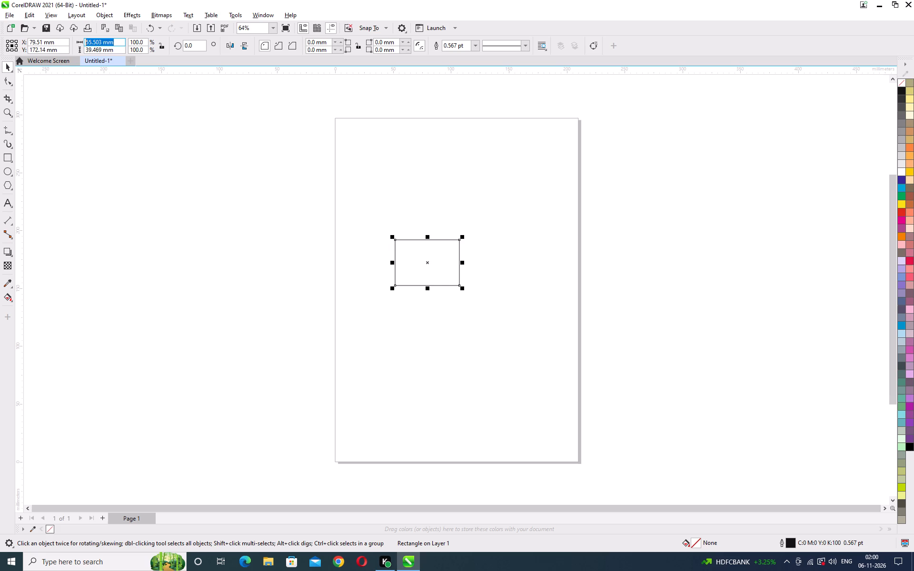
{"action": "left_click_drag", "start_coordinate": [63, 37], "coordinate": [32, 36]}
{"action": "type", "text": "87"}
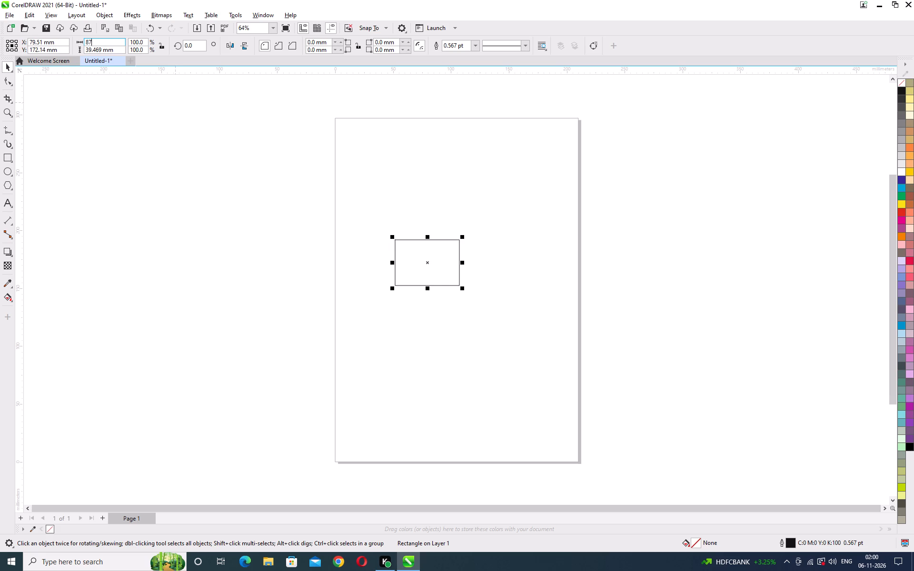
{"action": "key", "text": "Tab"}
{"action": "type", "text": "55"}
{"action": "key", "text": "Return"}
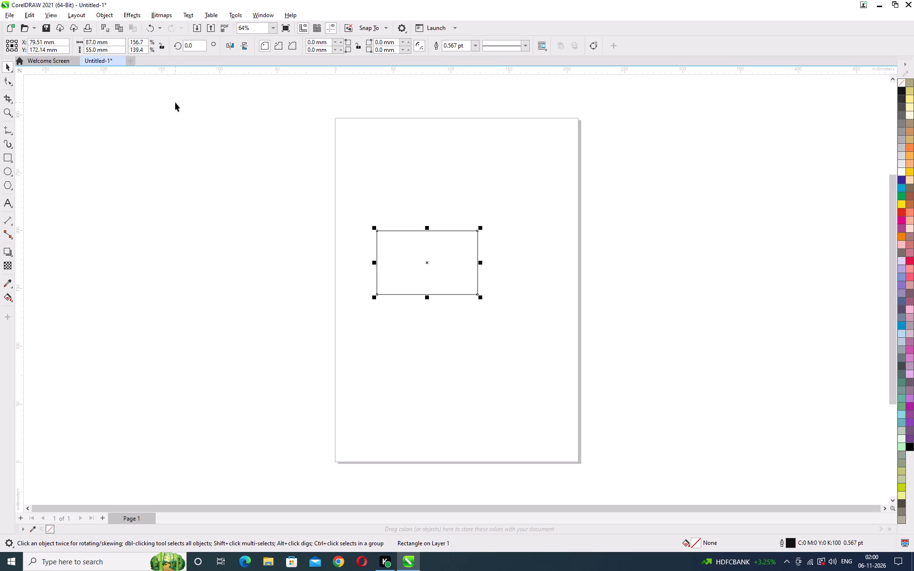
{"action": "key", "text": "p"}
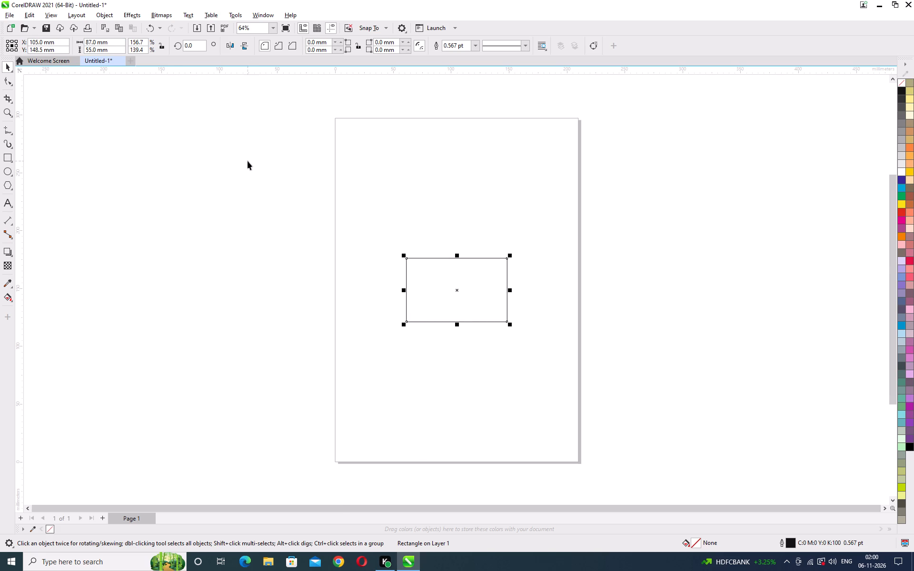
Set the rectangle's outline width to 1 point.
{"action": "key", "text": "F4"}
{"action": "key", "text": "F12"}
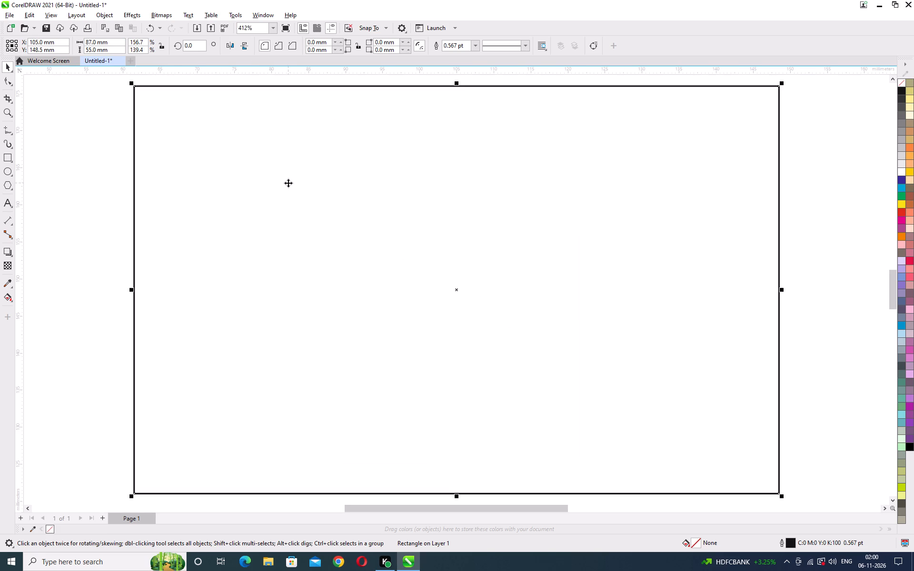
{"action": "key", "text": "1"}
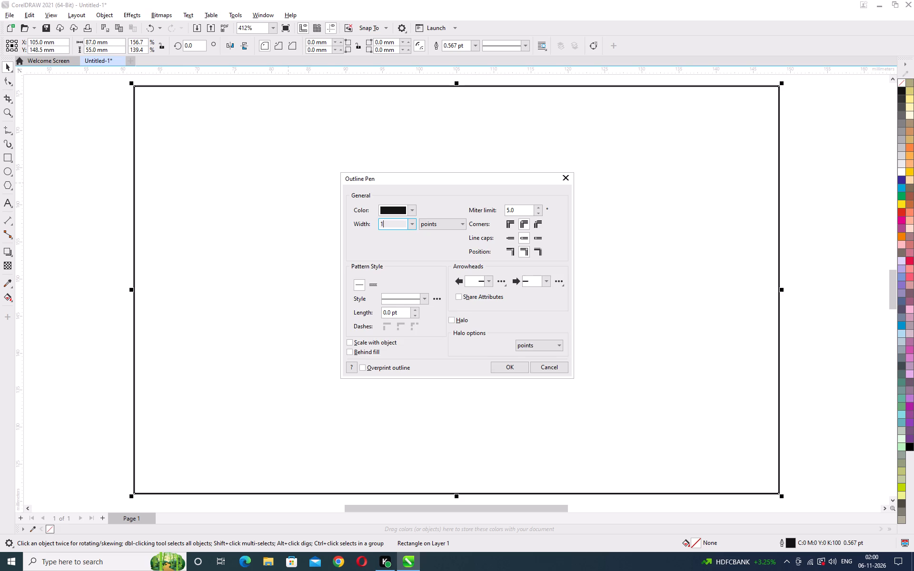
{"action": "key", "text": "Return"}
Add a single-step inside contour to the rectangle with a 2.5 mm offset.
{"action": "left_click", "coordinate": [5, 253]}
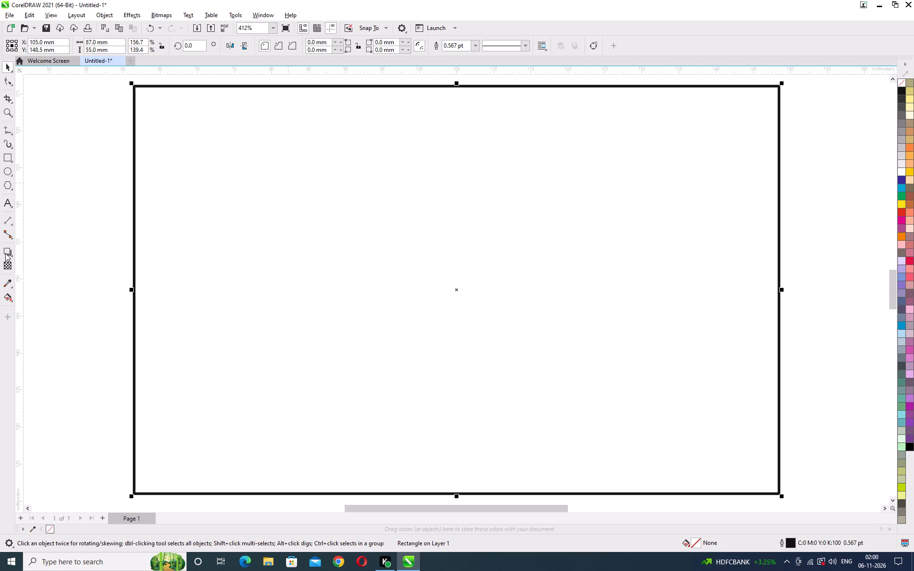
{"action": "left_click", "coordinate": [36, 265]}
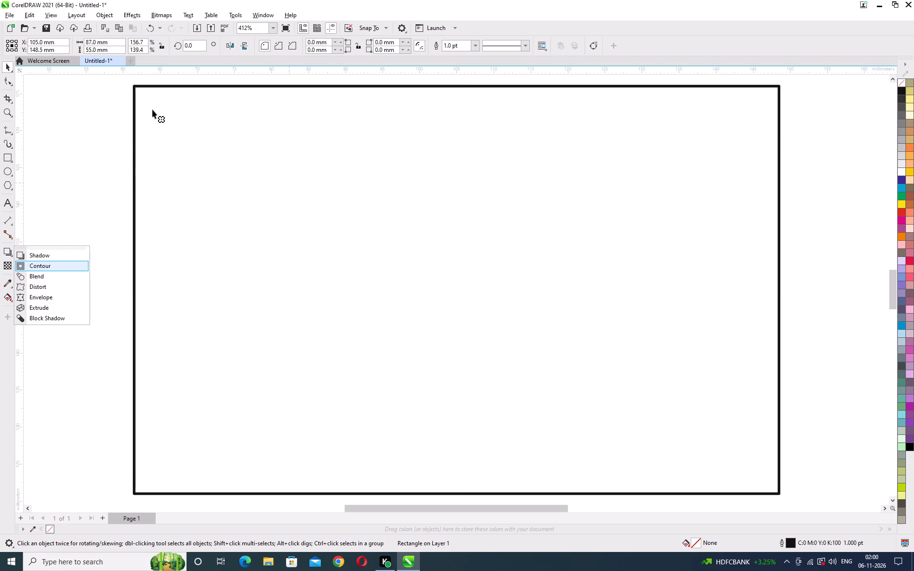
{"action": "left_click_drag", "start_coordinate": [136, 86], "coordinate": [152, 95]}
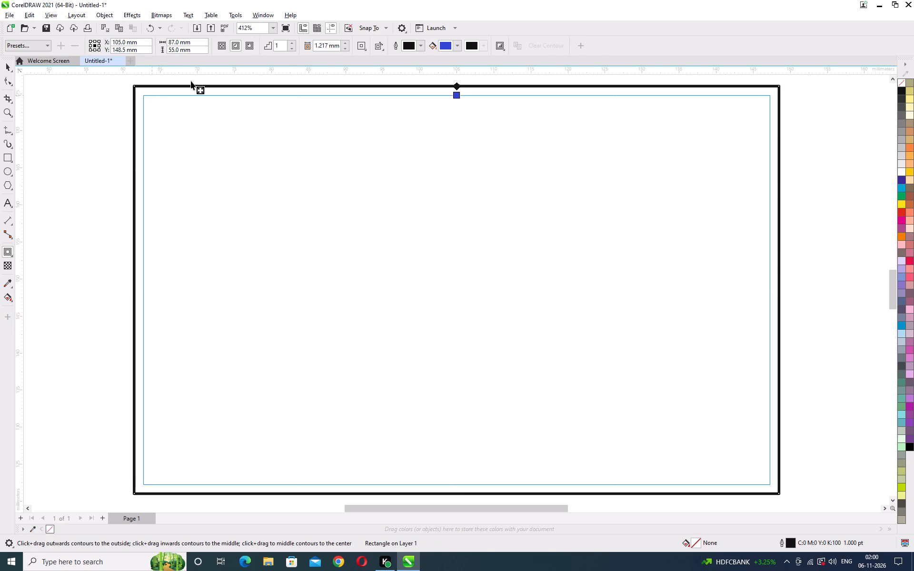
{"action": "left_click_drag", "start_coordinate": [315, 42], "coordinate": [334, 45]}
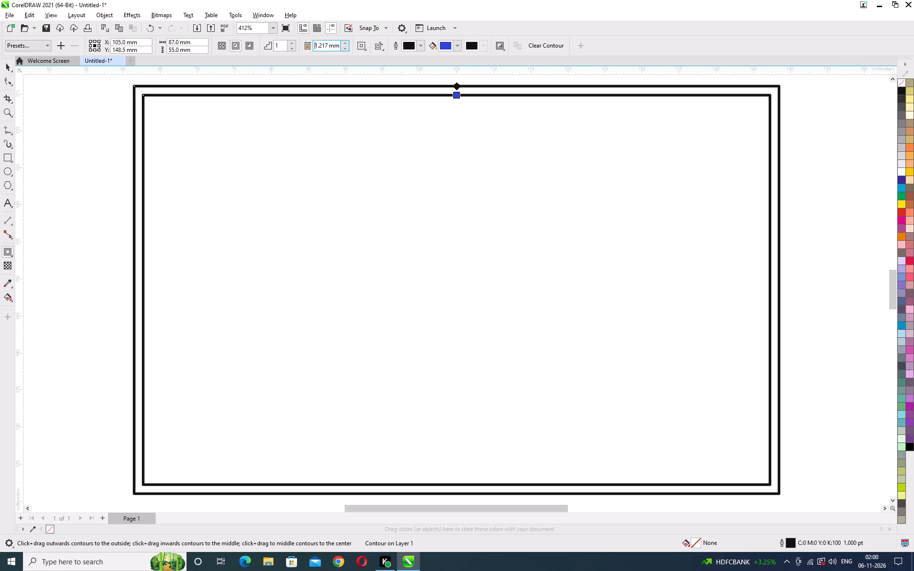
{"action": "left_click_drag", "start_coordinate": [334, 45], "coordinate": [367, 48]}
{"action": "type", "text": "2.5"}
{"action": "key", "text": "Return"}
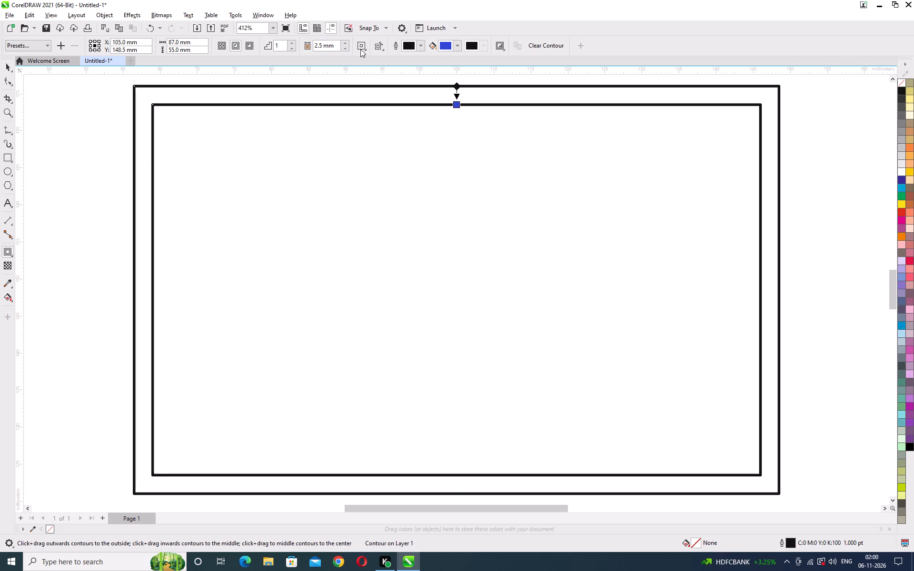
Add the artistic text "Animation Boom" inside the inner frame.
{"action": "left_click", "coordinate": [10, 202]}
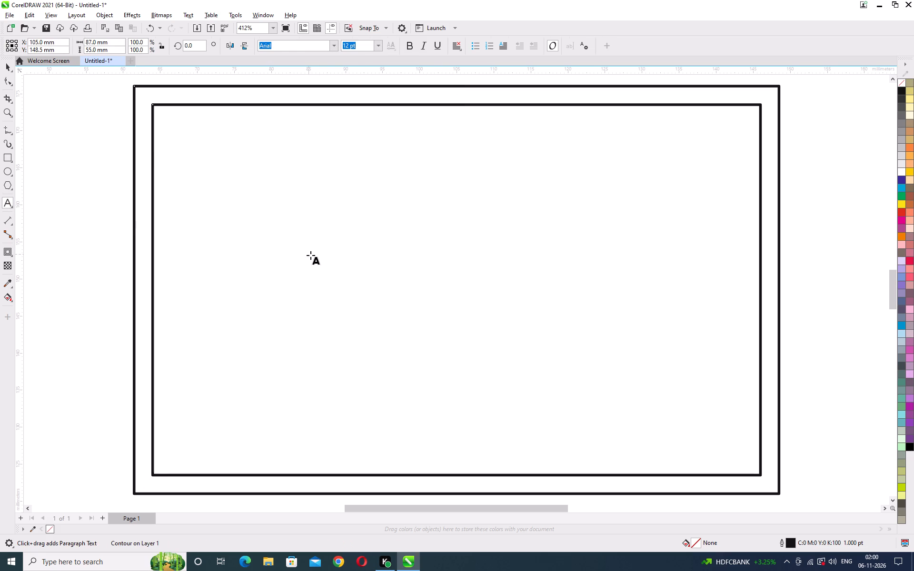
{"action": "left_click", "coordinate": [324, 256]}
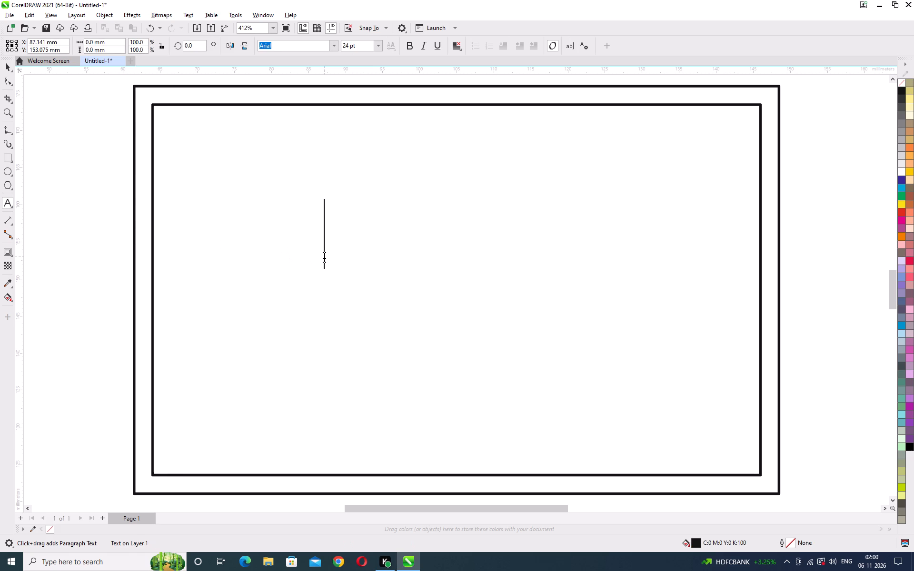
{"action": "key", "text": "shift+a"}
{"action": "type", "text": "nimation"}
{"action": "key", "text": "space"}
{"action": "type", "text": "Boom"}
{"action": "key", "text": "ctrl+space"}
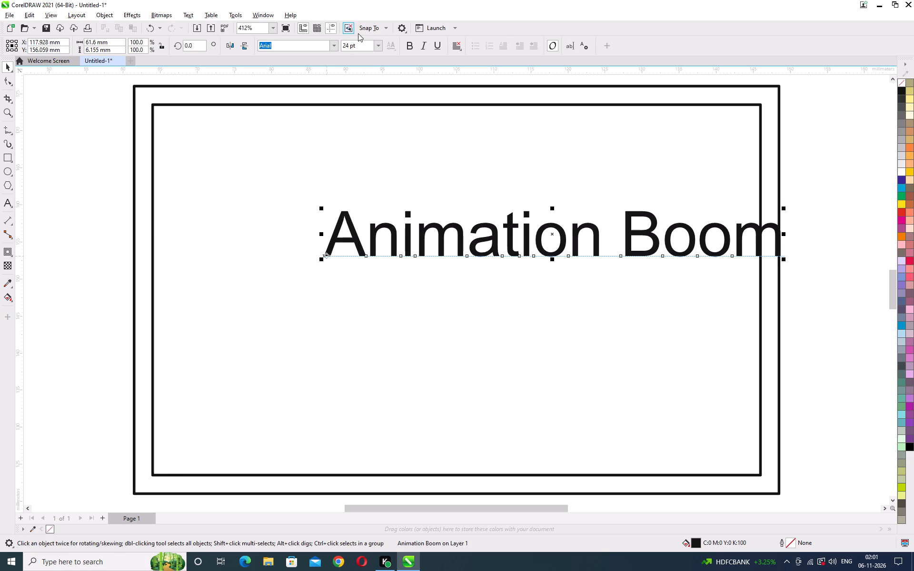
Make the "Animation Boom" text bold at 15 pt and centre it on the page.
{"action": "left_click", "coordinate": [405, 47]}
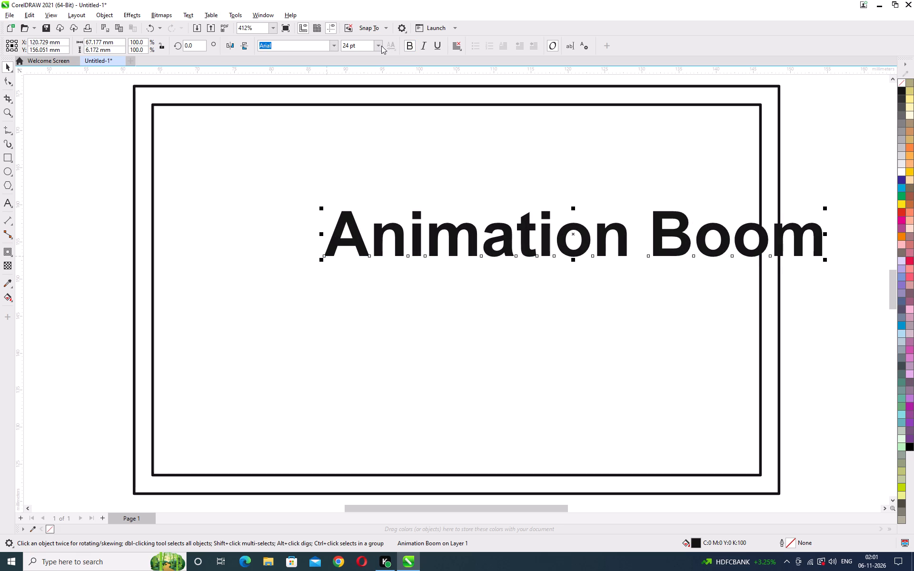
{"action": "left_click_drag", "start_coordinate": [366, 44], "coordinate": [330, 44]}
{"action": "left_click_drag", "start_coordinate": [355, 45], "coordinate": [328, 45]}
{"action": "type", "text": "15"}
{"action": "key", "text": "Return"}
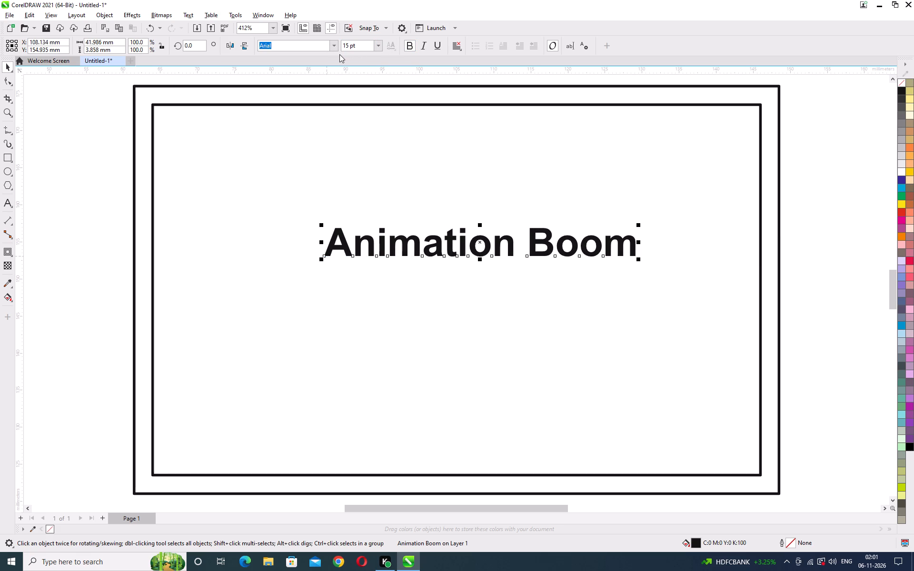
{"action": "key", "text": "p"}
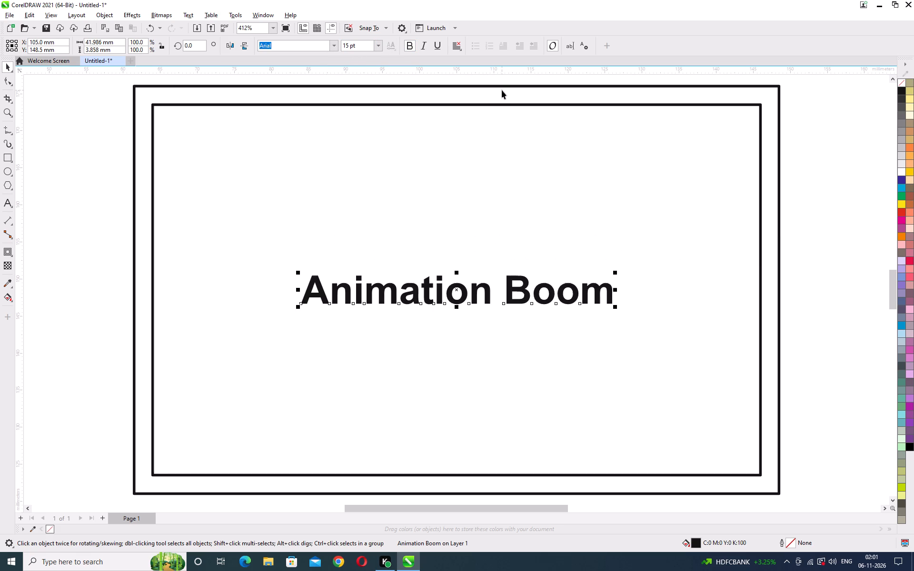
Apply a single-step outside contour to the "Animation Boom" text with a 0.5 mm offset.
{"action": "left_click", "coordinate": [12, 251]}
{"action": "left_click_drag", "start_coordinate": [308, 285], "coordinate": [368, 295]}
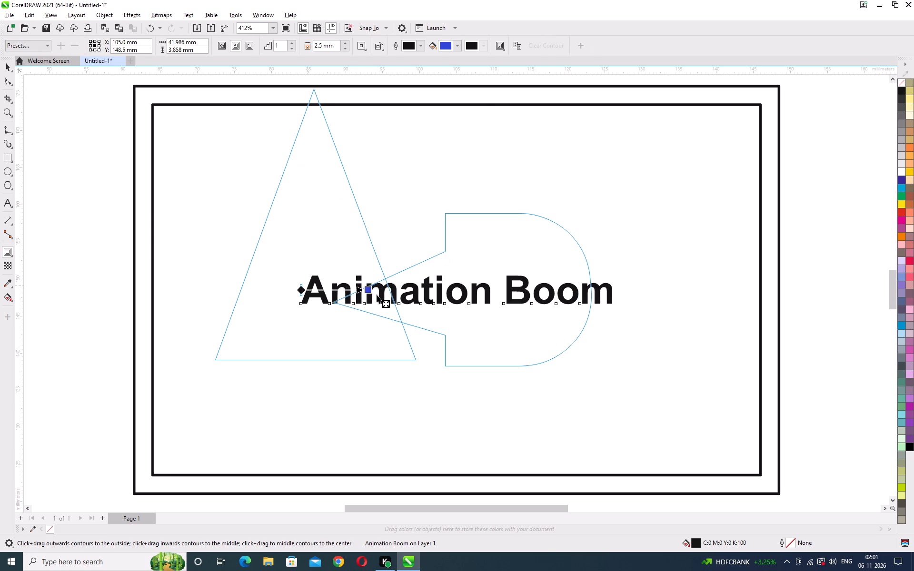
{"action": "left_click", "coordinate": [249, 46]}
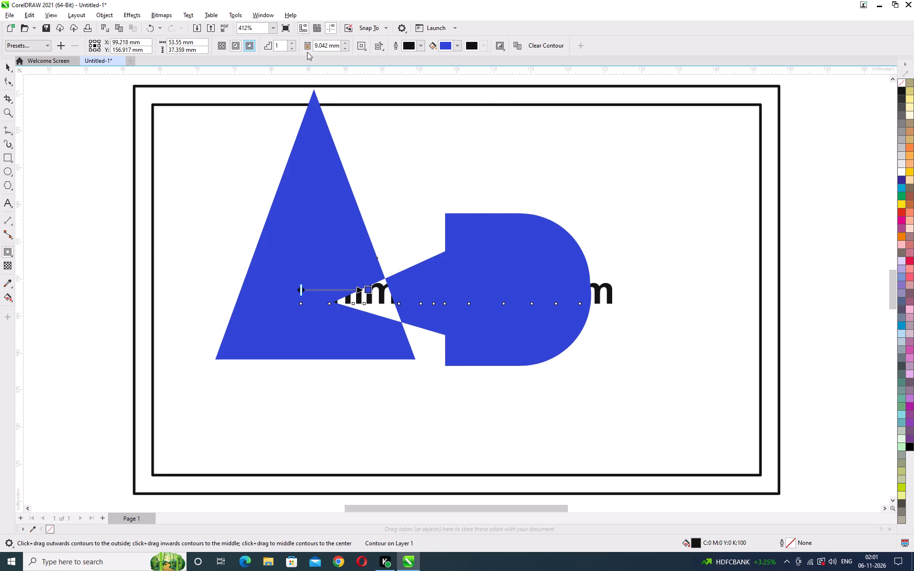
{"action": "left_click_drag", "start_coordinate": [338, 45], "coordinate": [286, 45]}
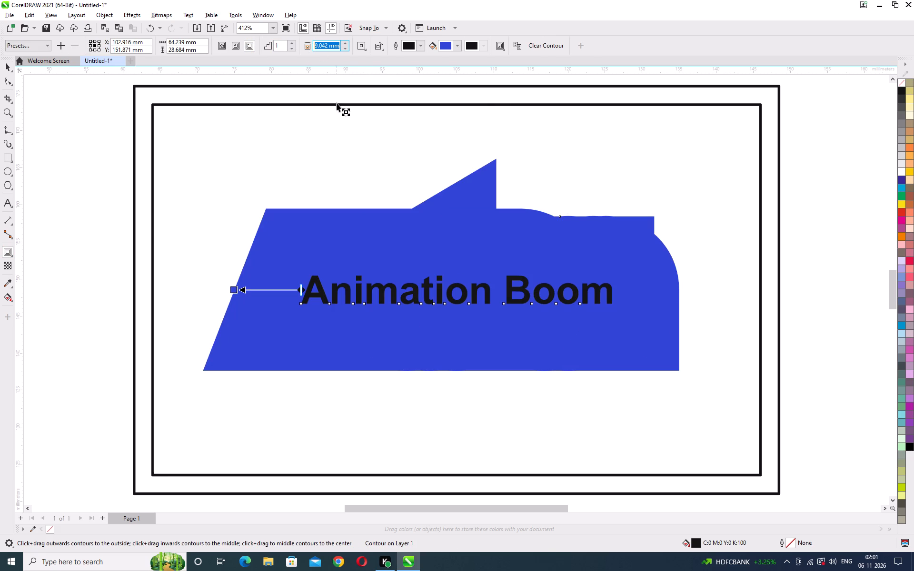
{"action": "type", "text": "0.5"}
{"action": "key", "text": "Return"}
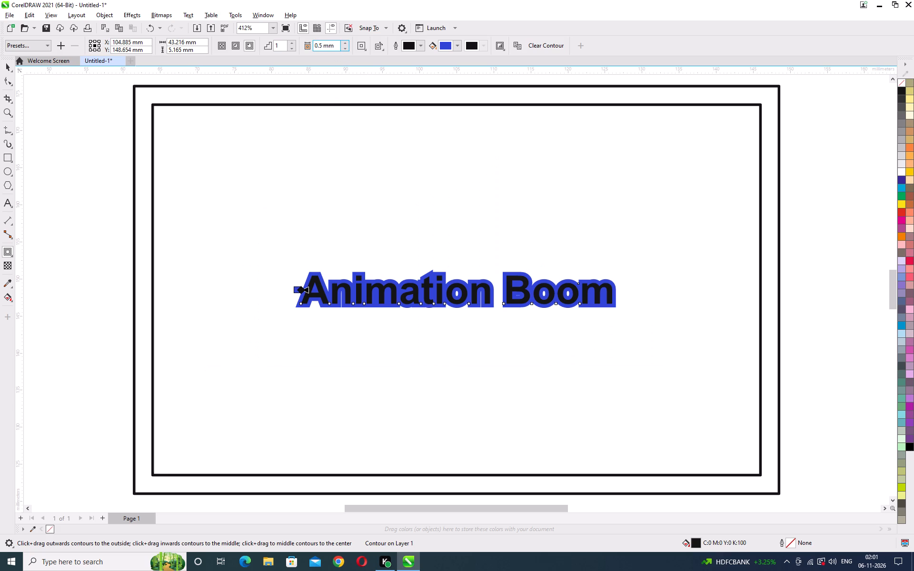
Set the text contour's offset to 0.3 mm.
{"action": "left_click_drag", "start_coordinate": [335, 47], "coordinate": [292, 49]}
{"action": "type", "text": "0.3"}
{"action": "key", "text": "Return"}
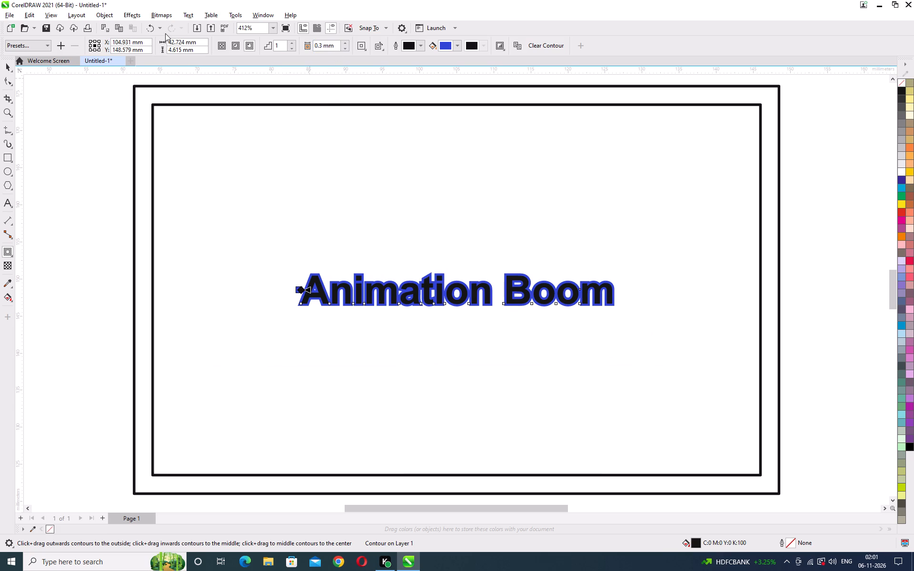
Break the contour apart from the "Animation Boom" text.
{"action": "left_click", "coordinate": [98, 20]}
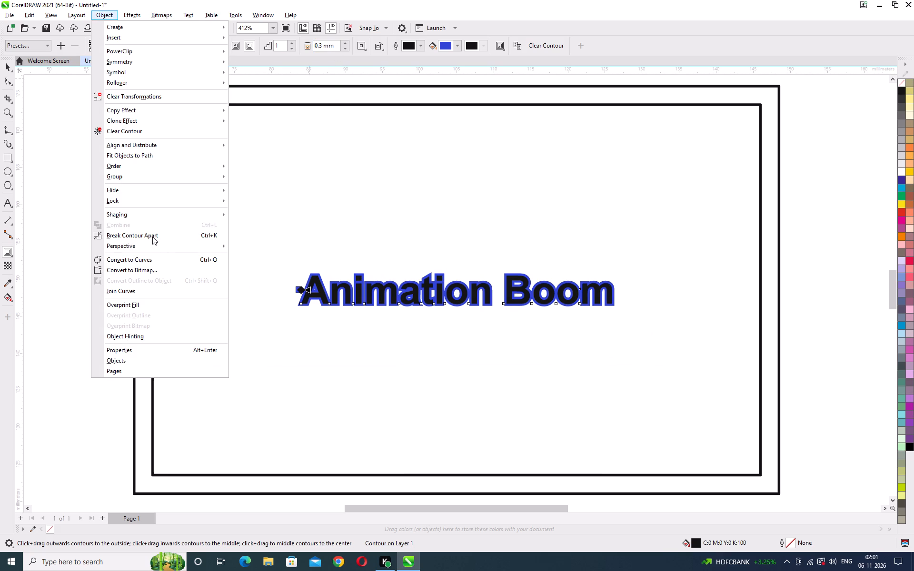
{"action": "left_click", "coordinate": [152, 235]}
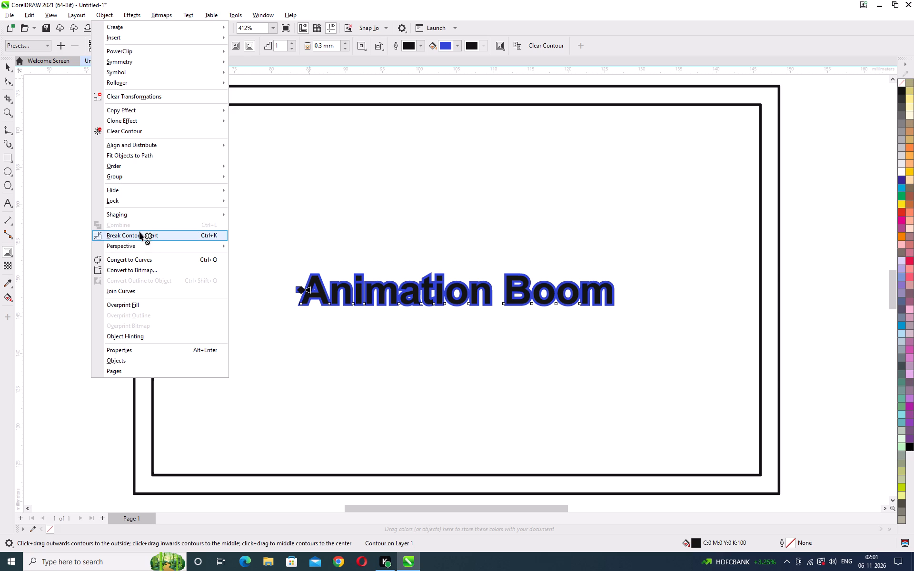
Fill the separated contour behind the "Animation Boom" text with white.
{"action": "left_click", "coordinate": [6, 69]}
{"action": "left_click", "coordinate": [68, 154]}
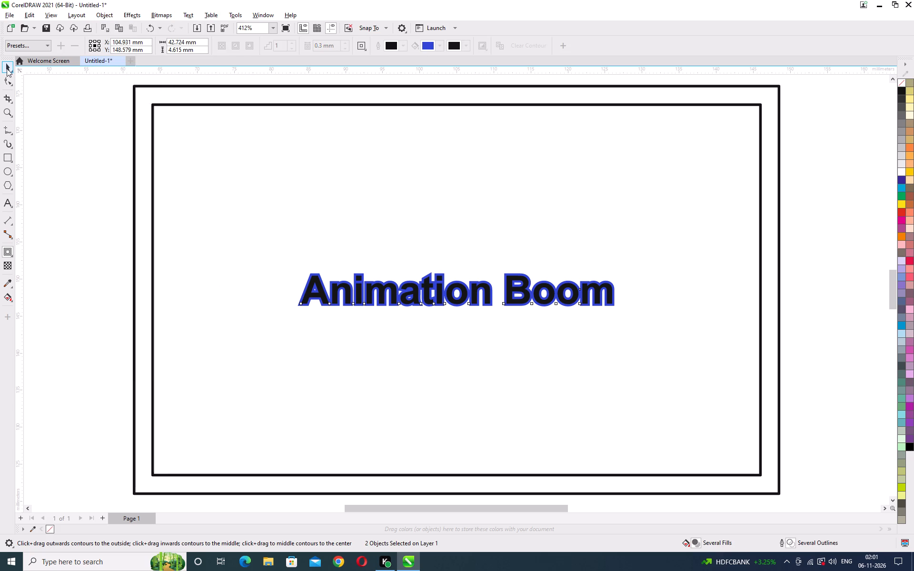
{"action": "left_click", "coordinate": [315, 275]}
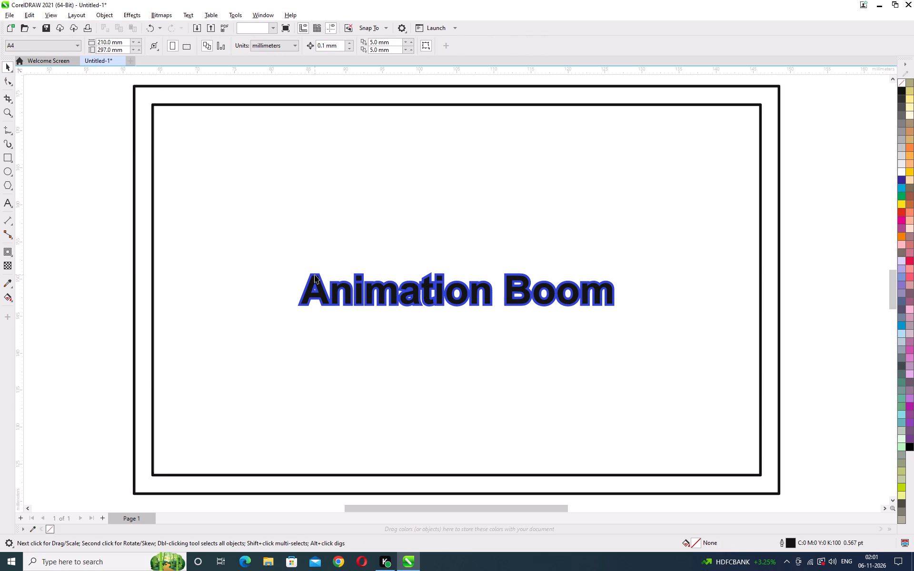
{"action": "left_click", "coordinate": [899, 172]}
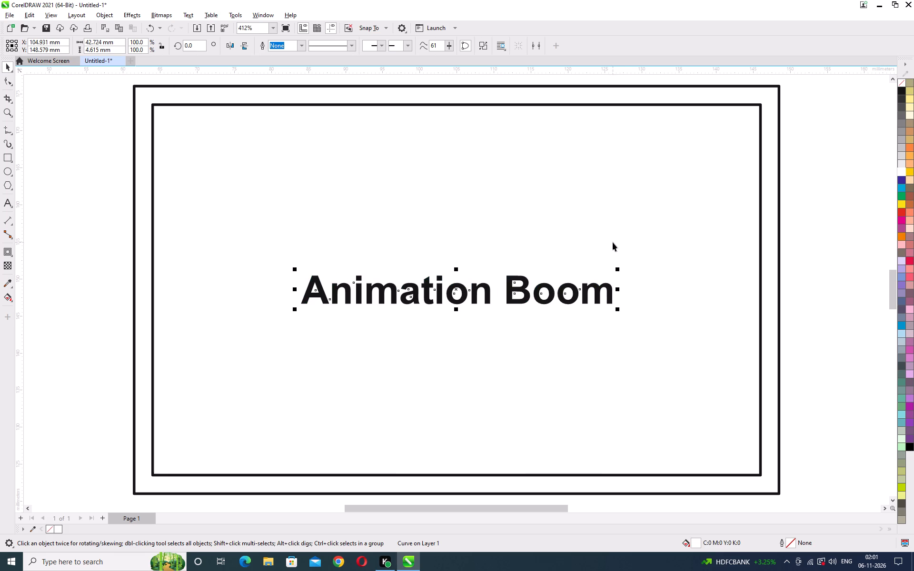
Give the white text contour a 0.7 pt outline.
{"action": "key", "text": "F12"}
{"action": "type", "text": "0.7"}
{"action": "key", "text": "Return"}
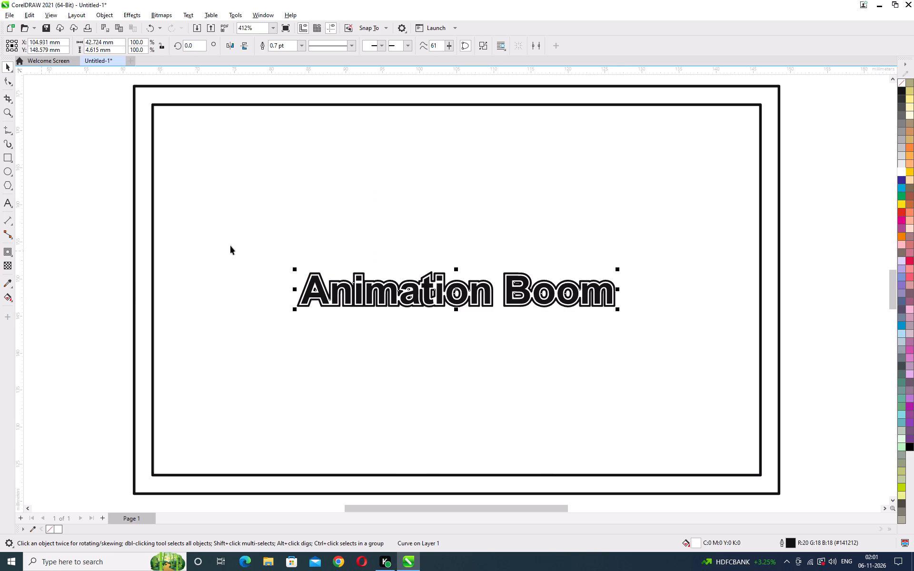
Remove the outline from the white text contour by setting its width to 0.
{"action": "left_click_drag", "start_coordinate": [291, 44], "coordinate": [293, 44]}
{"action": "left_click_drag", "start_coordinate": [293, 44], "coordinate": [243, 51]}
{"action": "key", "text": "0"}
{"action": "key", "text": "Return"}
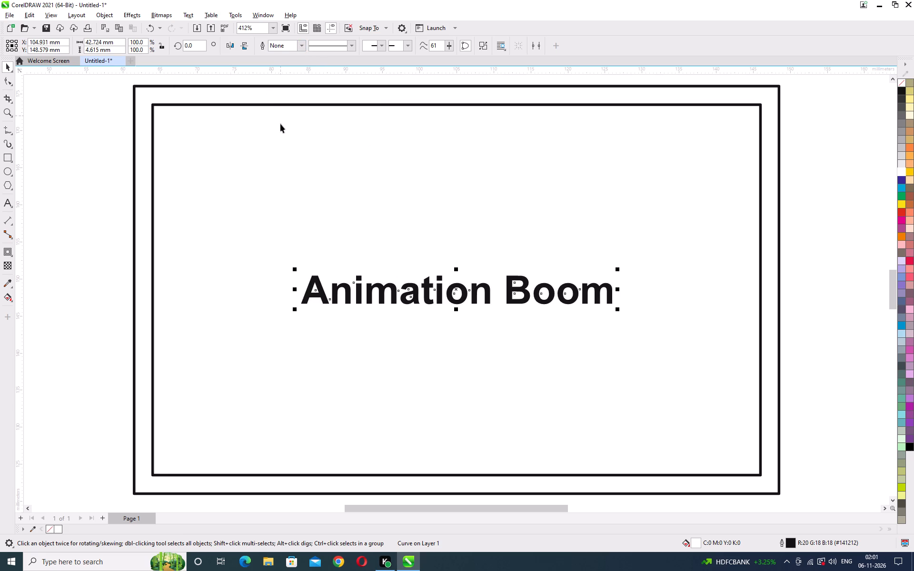
Duplicate the white text contour, fill the copy black and offset it about 0.9 mm downward as a shadow.
{"action": "key", "text": "ctrl+c"}
{"action": "key", "text": "ctrl+v"}
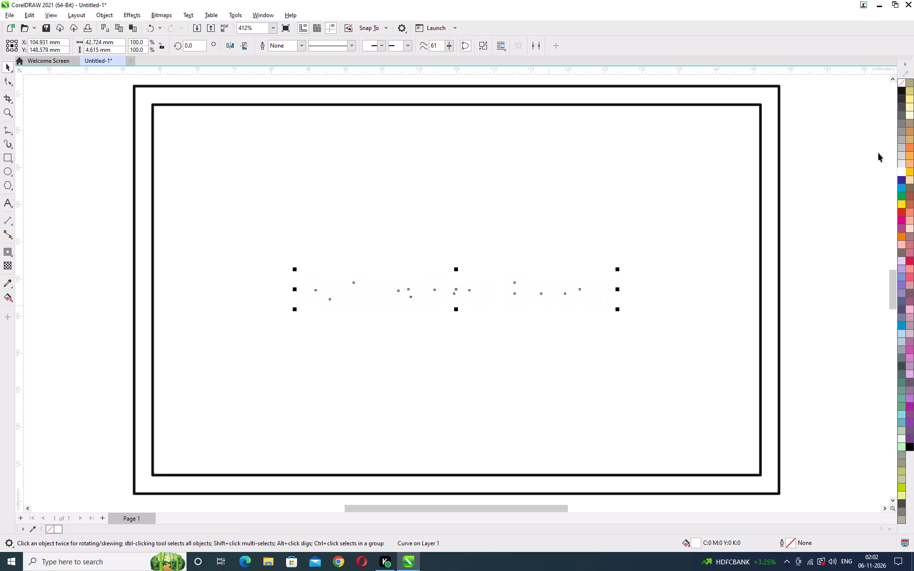
{"action": "left_click", "coordinate": [900, 89]}
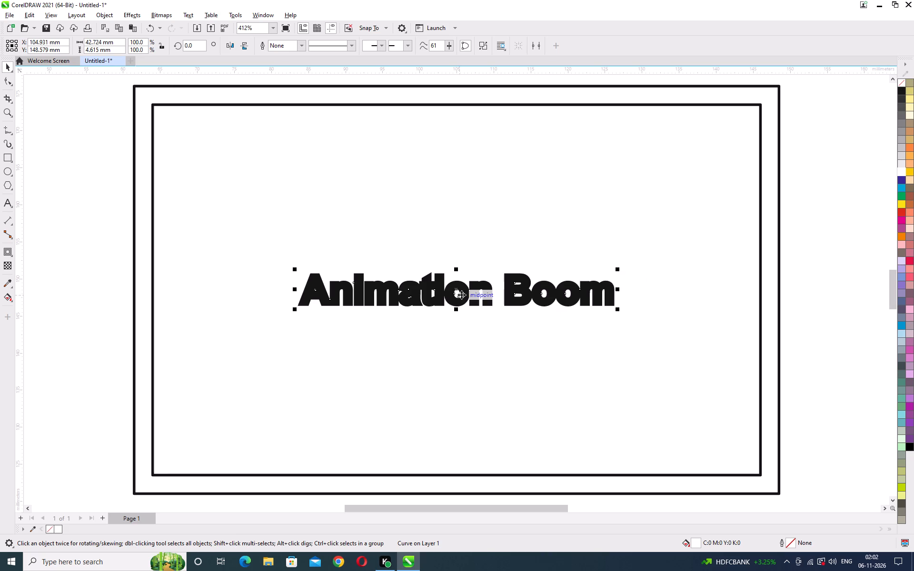
{"action": "left_click_drag", "start_coordinate": [453, 291], "coordinate": [453, 298]}
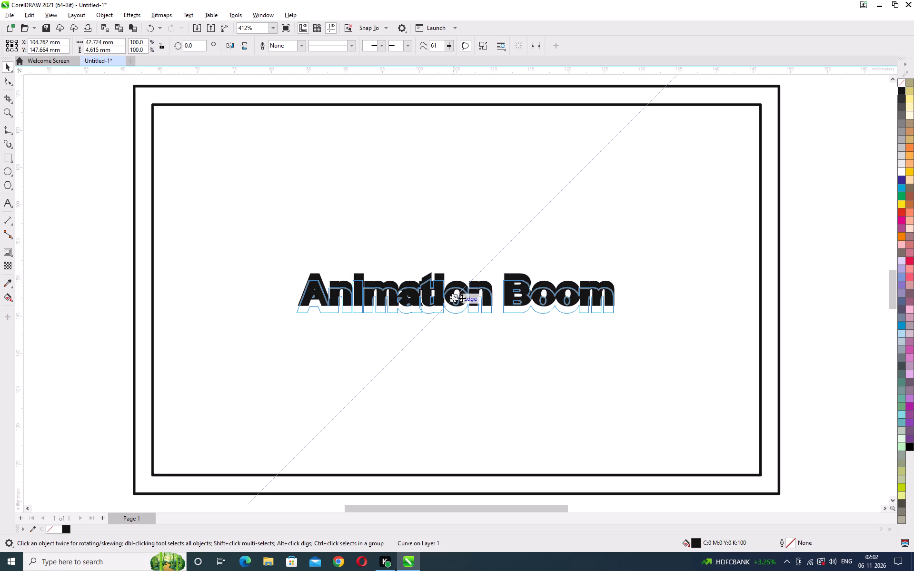
Send the black contour copy behind the "Animation Boom" text and its white contour.
{"action": "left_click", "coordinate": [109, 13]}
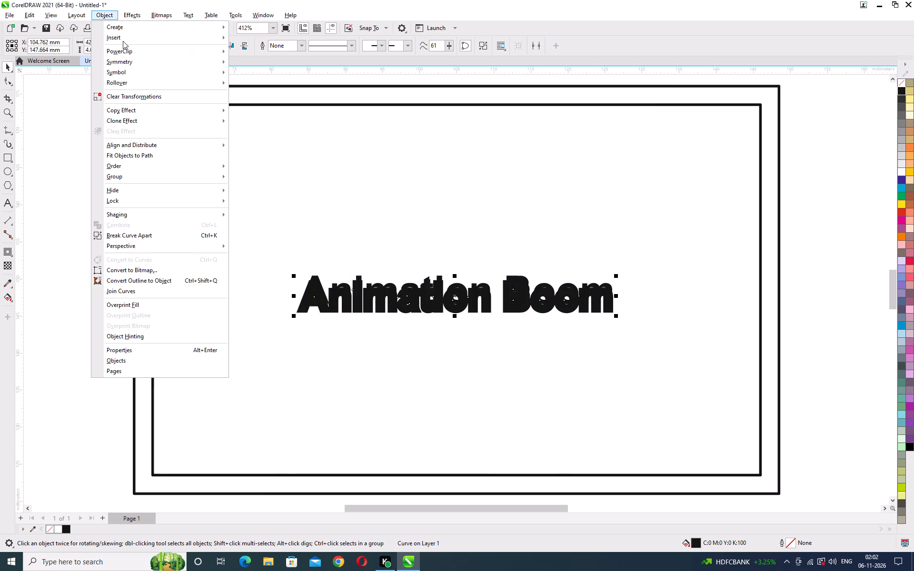
{"action": "left_click", "coordinate": [131, 168]}
{"action": "left_click", "coordinate": [283, 176]}
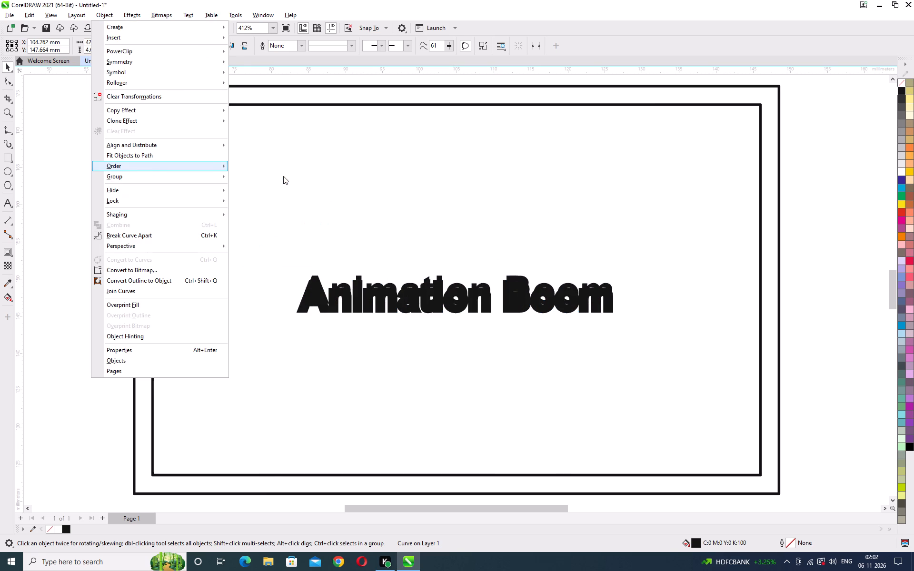
Nudge the black shadow copy up 0.5 mm, closer to the "Animation Boom" text, and deselect it.
{"action": "key", "text": "Up"}
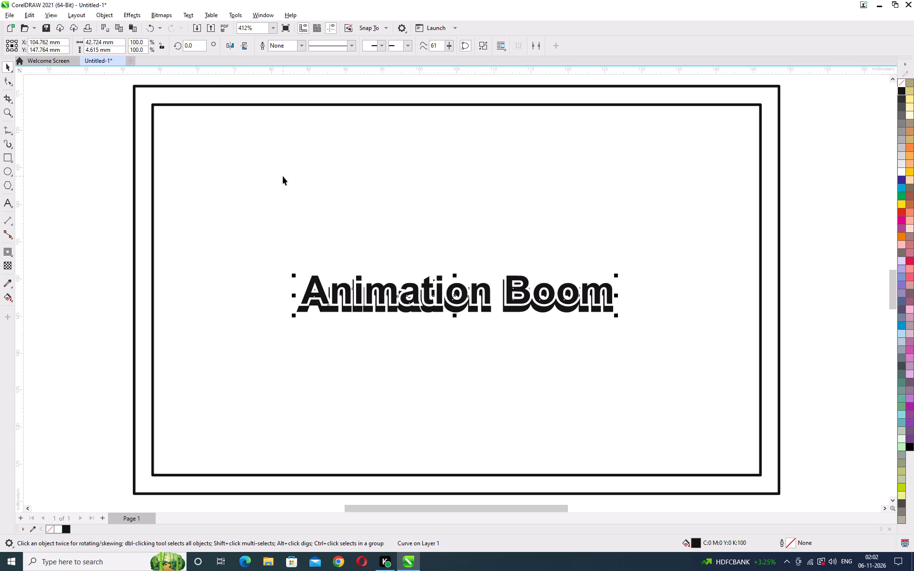
{"action": "key", "text": "Up"}
{"action": "key", "text": "Up"}
{"action": "key", "text": "Up"}
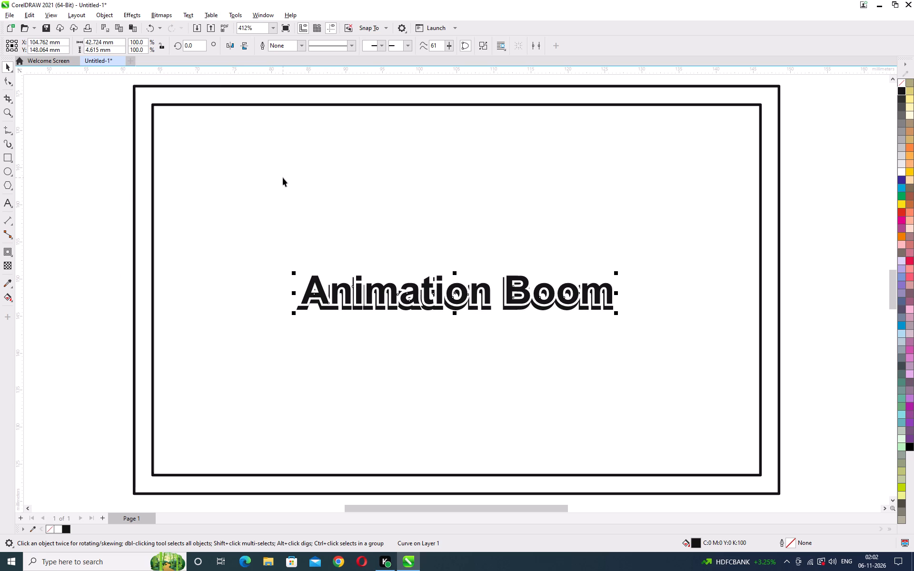
{"action": "key", "text": "Up"}
{"action": "left_click", "coordinate": [121, 215]}
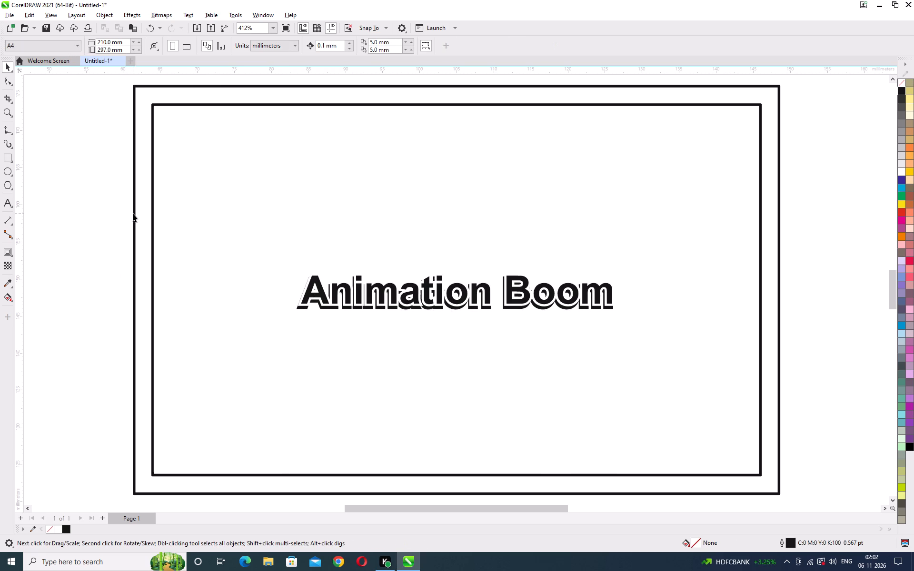
Draw a 55 mm vertical freehand line along the card's left edge from its top corner to its bottom corner.
{"action": "key", "text": "F5"}
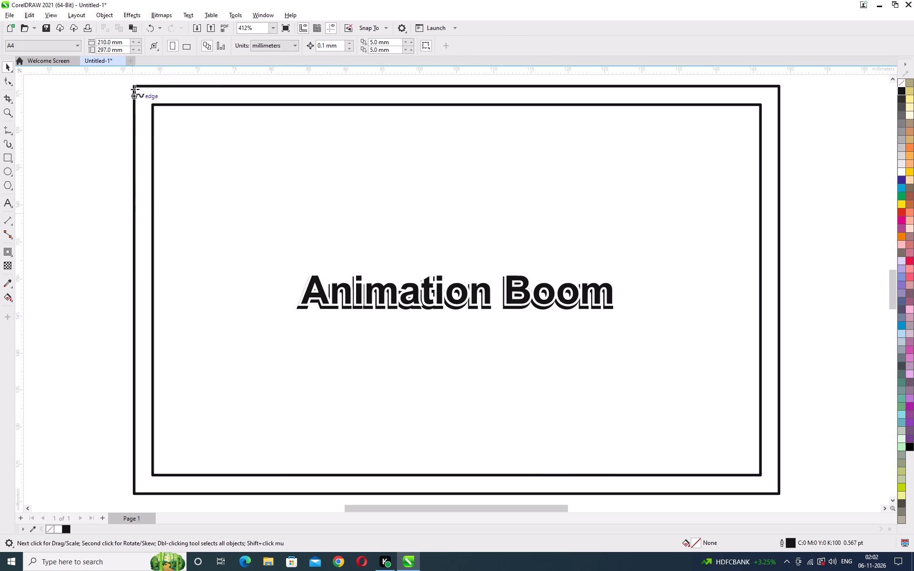
{"action": "left_click", "coordinate": [134, 85]}
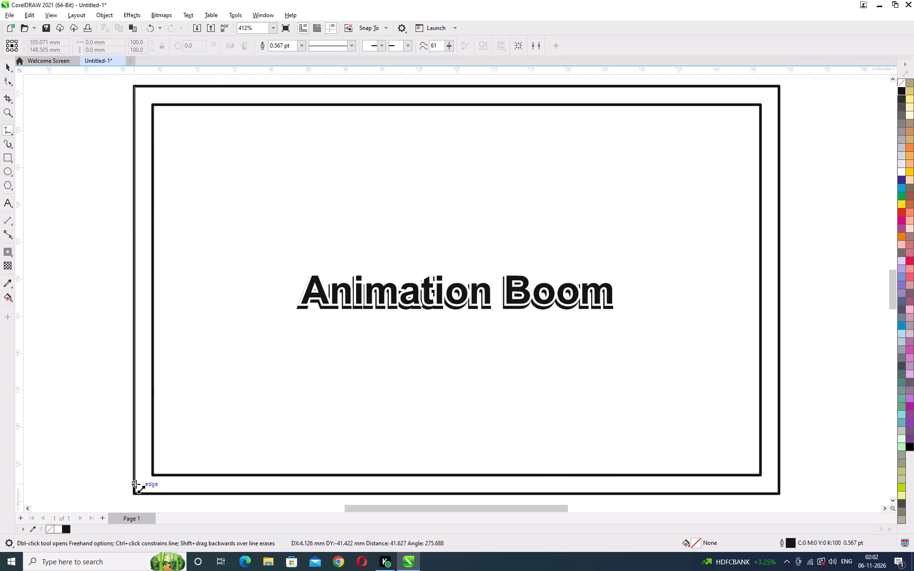
{"action": "left_click", "coordinate": [135, 494]}
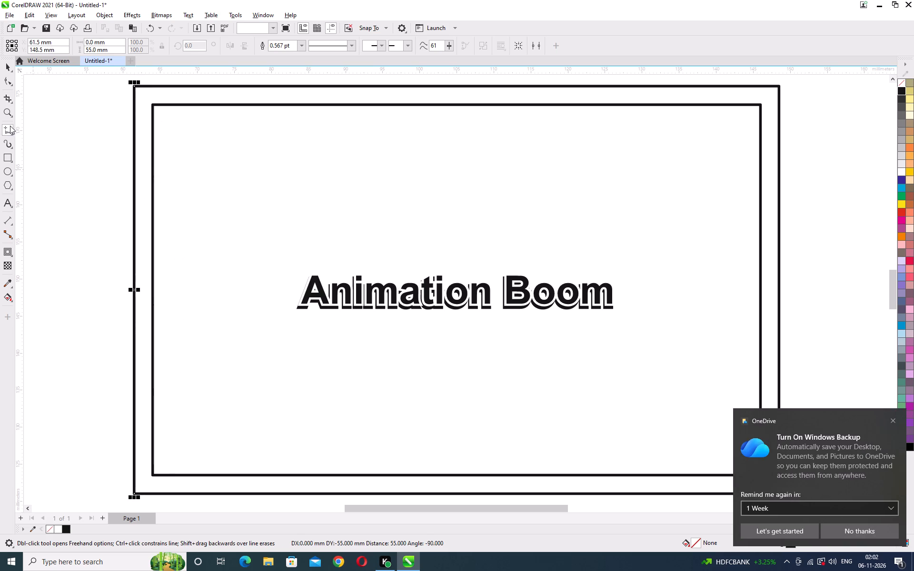
{"action": "left_click", "coordinate": [8, 70]}
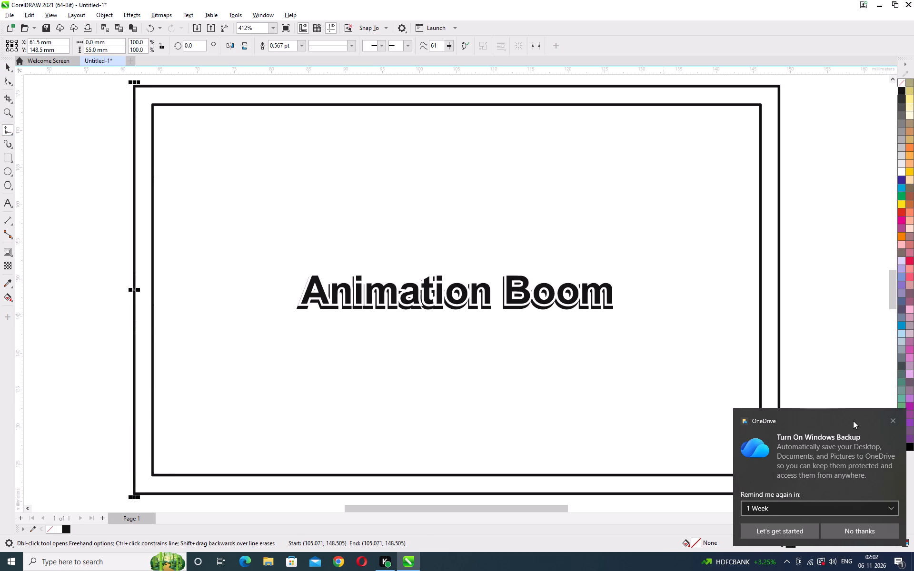
{"action": "left_click", "coordinate": [894, 421]}
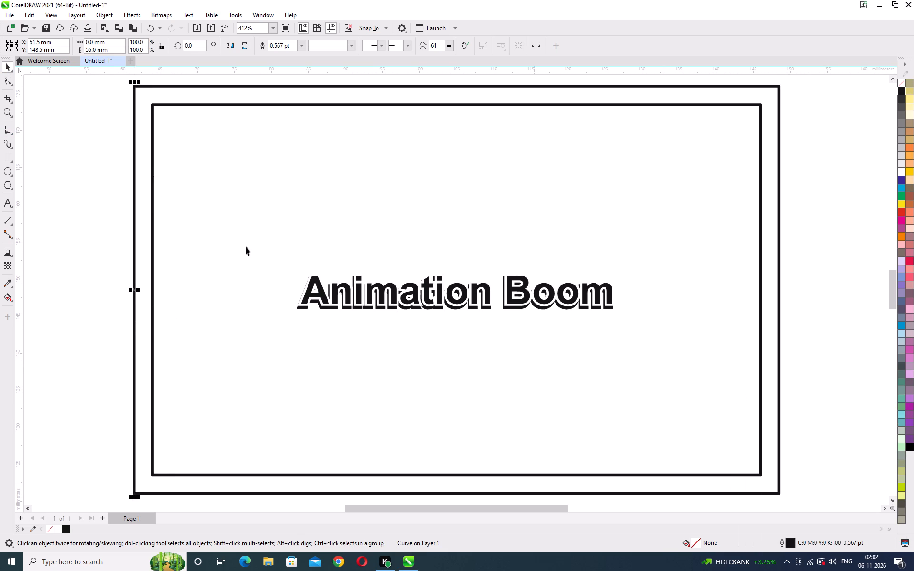
Convert the vertical line to a curve and bend it into an S shape about 9 mm wide.
{"action": "left_click", "coordinate": [6, 79]}
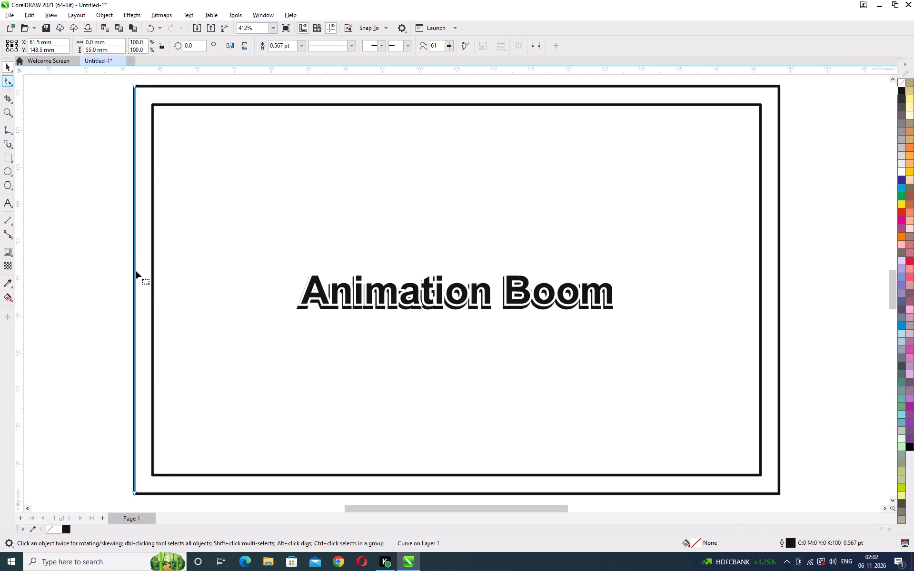
{"action": "right_click", "coordinate": [130, 270]}
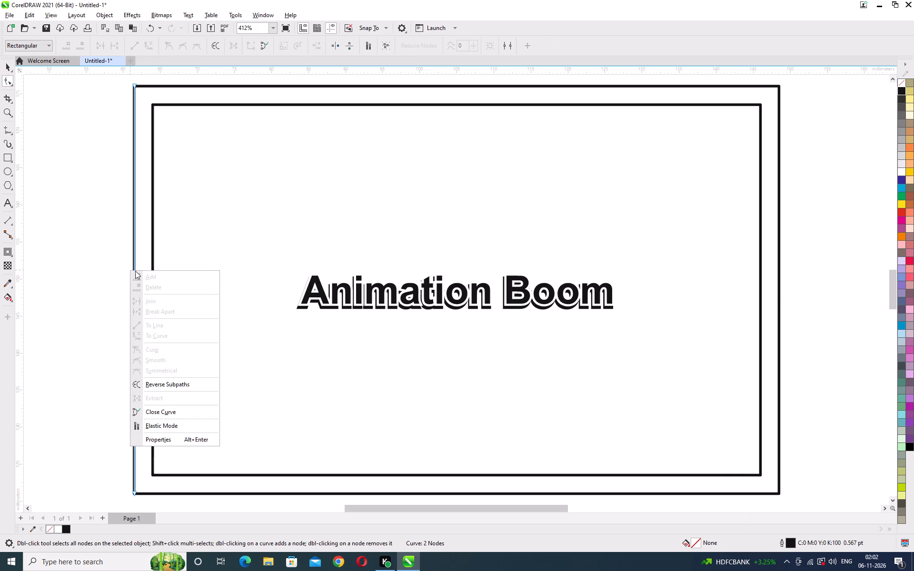
{"action": "right_click", "coordinate": [134, 269]}
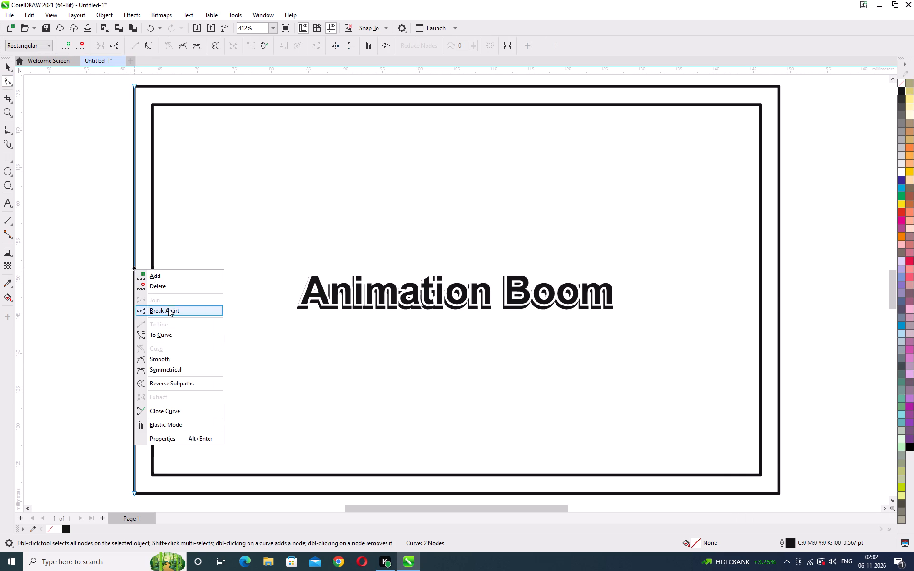
{"action": "left_click", "coordinate": [164, 335]}
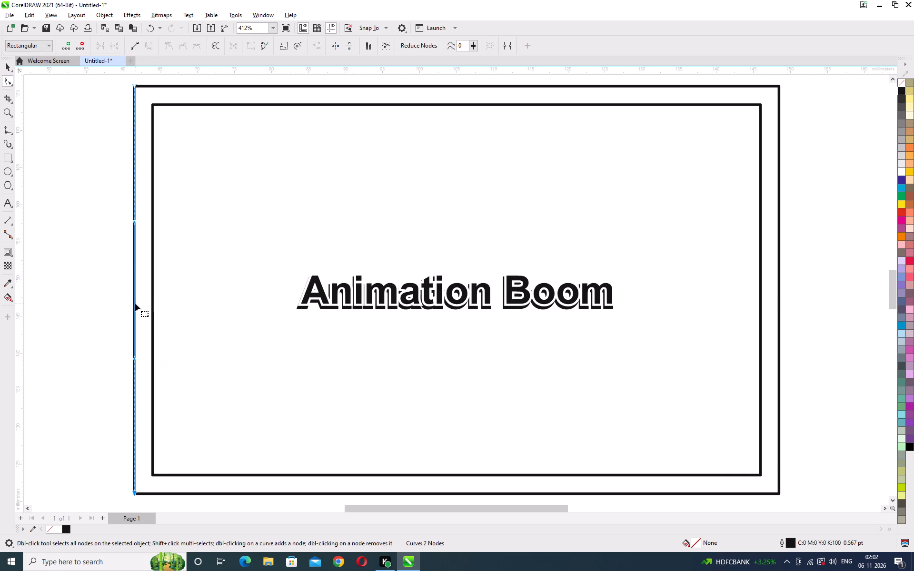
{"action": "left_click_drag", "start_coordinate": [135, 304], "coordinate": [241, 295]}
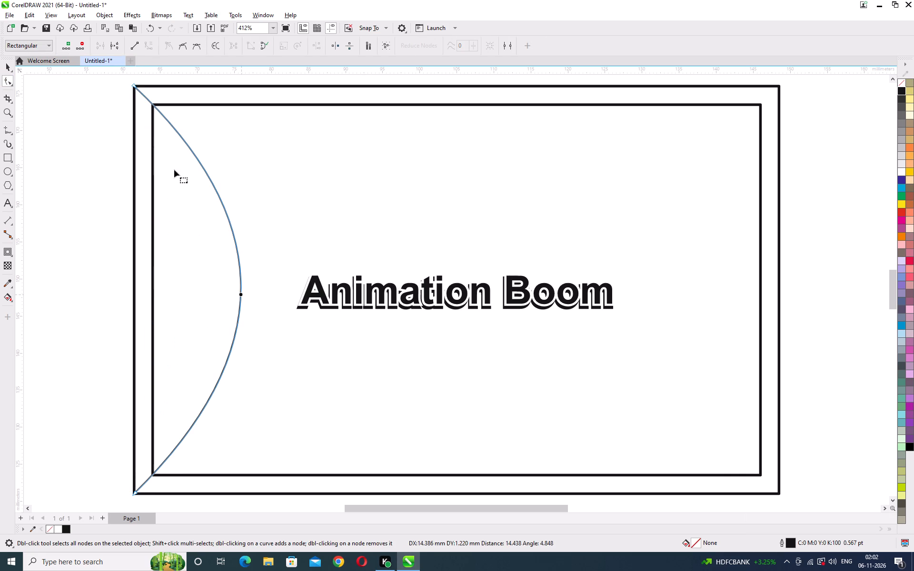
{"action": "left_click", "coordinate": [134, 87]}
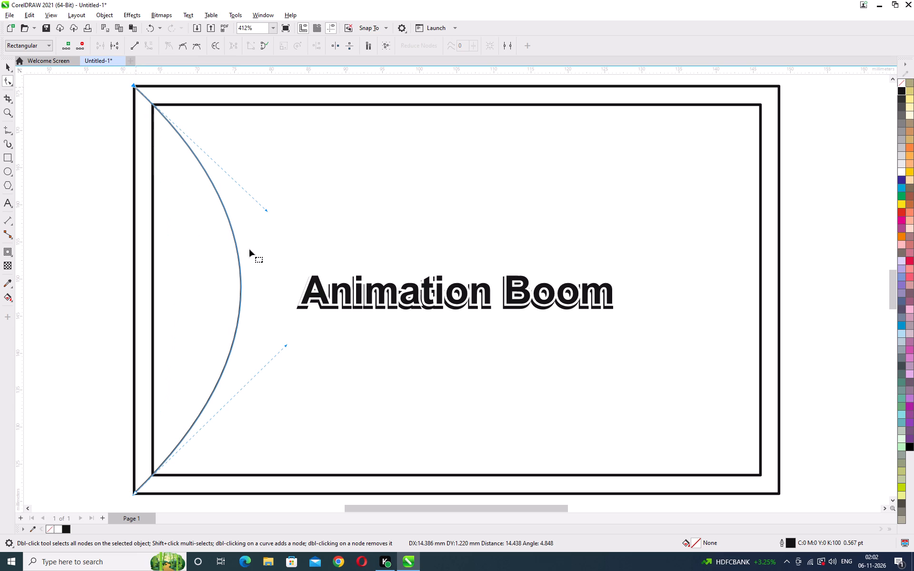
{"action": "left_click_drag", "start_coordinate": [267, 210], "coordinate": [88, 248]}
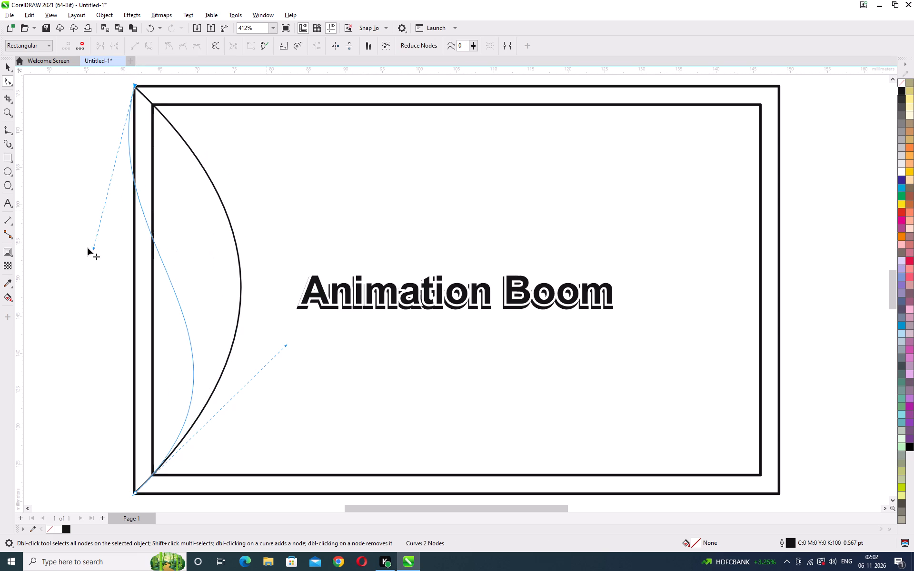
{"action": "left_click_drag", "start_coordinate": [88, 248], "coordinate": [72, 247]}
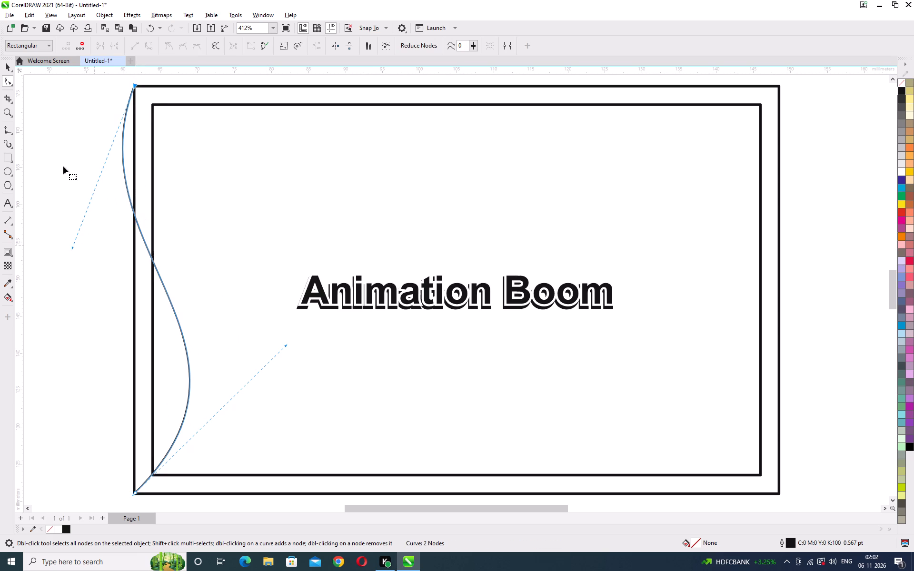
{"action": "left_click", "coordinate": [4, 69]}
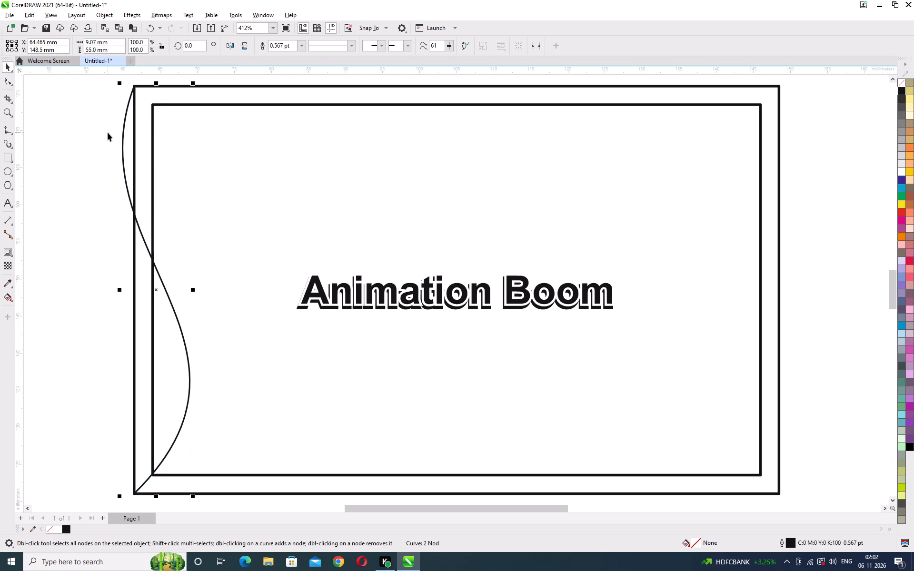
Move the S-curve about 5.8 mm to the right, into the card.
{"action": "key", "text": "shift+Right"}
{"action": "key", "text": "shift+Right"}
{"action": "key", "text": "shift+Right"}
{"action": "key", "text": "shift+Right"}
{"action": "key", "text": "shift+Right"}
{"action": "key", "text": "shift+Right"}
{"action": "key", "text": "shift+Right"}
{"action": "key", "text": "shift+Right"}
{"action": "key", "text": "shift+Right"}
{"action": "key", "text": "shift+Right"}
{"action": "key", "text": "shift+Right"}
{"action": "key", "text": "shift+Right"}
{"action": "key", "text": "shift+Right"}
{"action": "key", "text": "shift+Right"}
{"action": "key", "text": "shift+Right"}
{"action": "key", "text": "shift+Right"}
{"action": "key", "text": "shift+Right"}
{"action": "key", "text": "shift+Right"}
{"action": "key", "text": "shift+Right"}
{"action": "key", "text": "shift+Right"}
{"action": "key", "text": "shift+Right"}
{"action": "key", "text": "shift+Right"}
{"action": "key", "text": "shift+Right"}
{"action": "key", "text": "shift+Right"}
{"action": "key", "text": "shift+Right"}
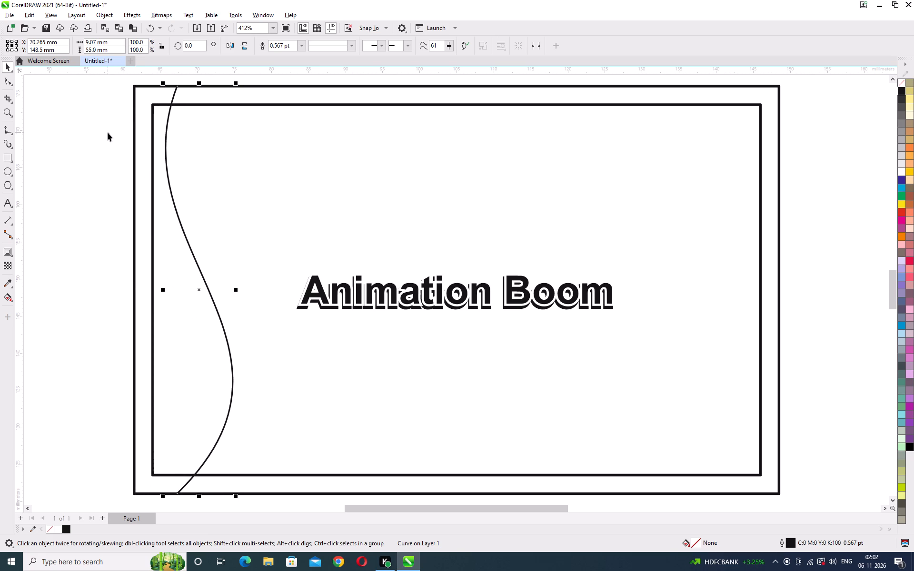
Close the S-curve into a shape with straight segments running along the card's top, left and bottom edges.
{"action": "key", "text": "F5"}
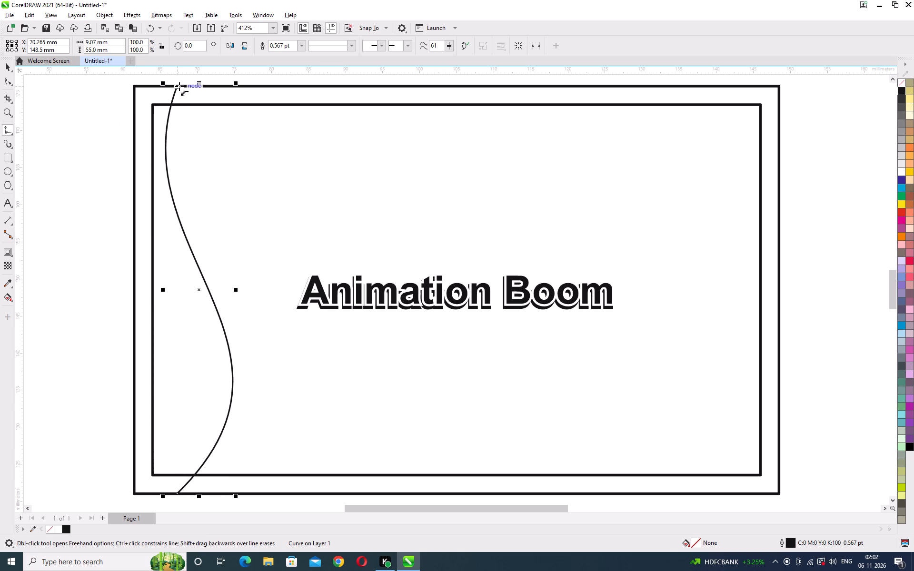
{"action": "left_click", "coordinate": [179, 86]}
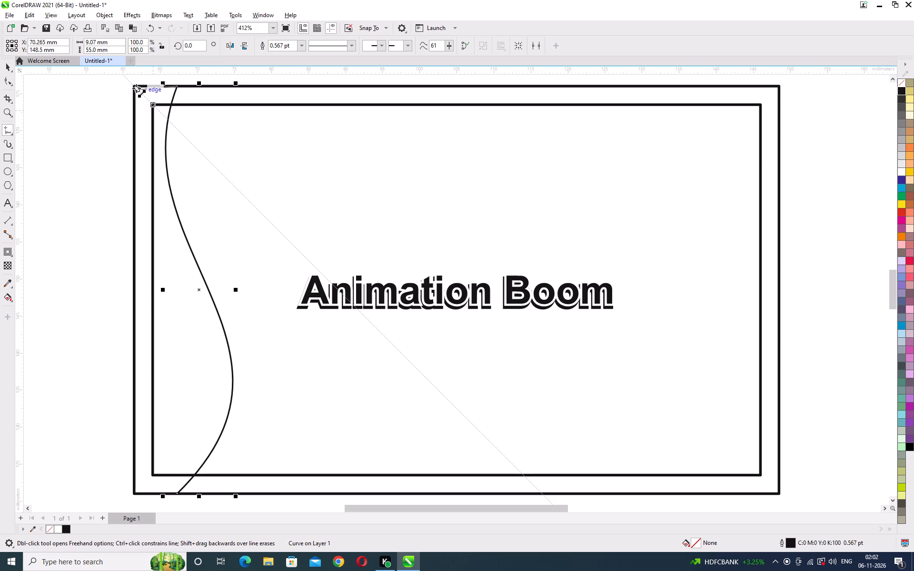
{"action": "double_click", "coordinate": [134, 87]}
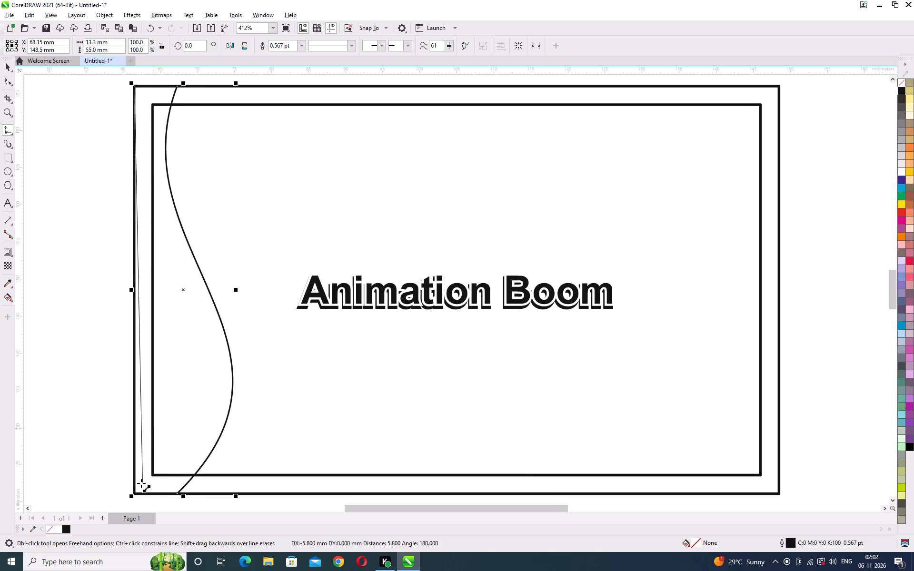
{"action": "double_click", "coordinate": [135, 493]}
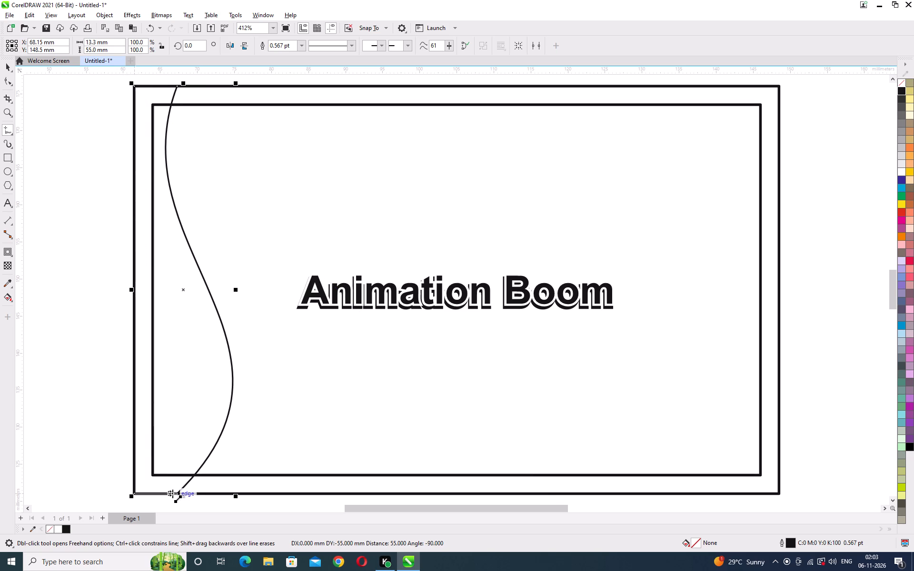
{"action": "left_click", "coordinate": [179, 492]}
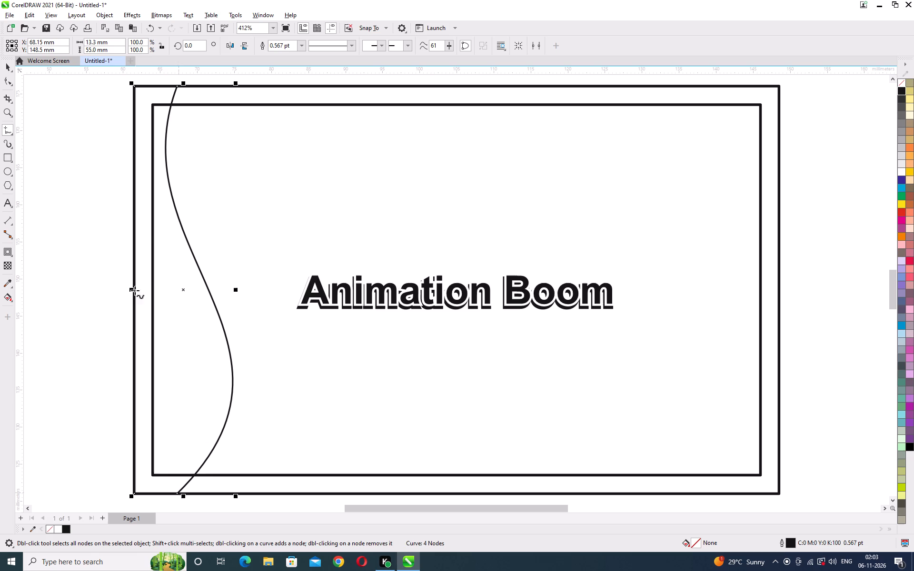
{"action": "left_click", "coordinate": [11, 69]}
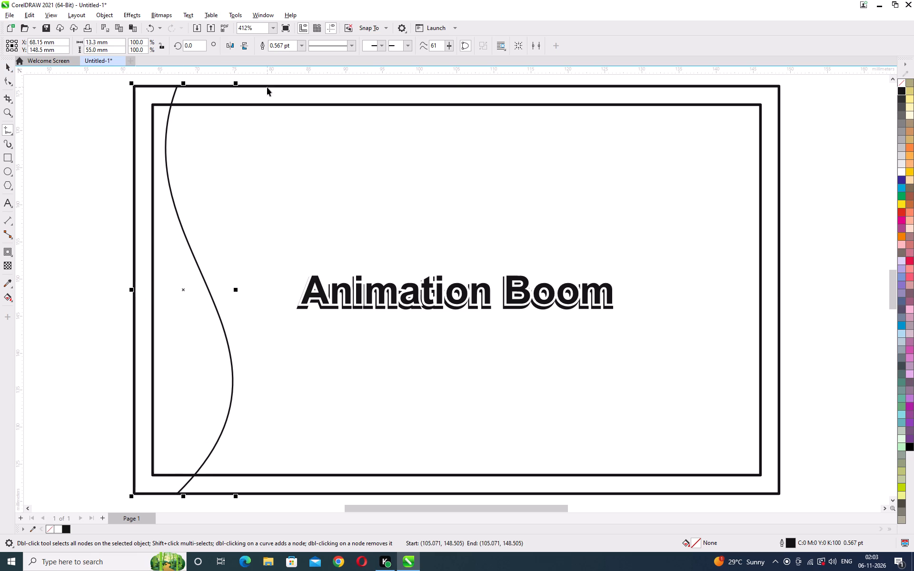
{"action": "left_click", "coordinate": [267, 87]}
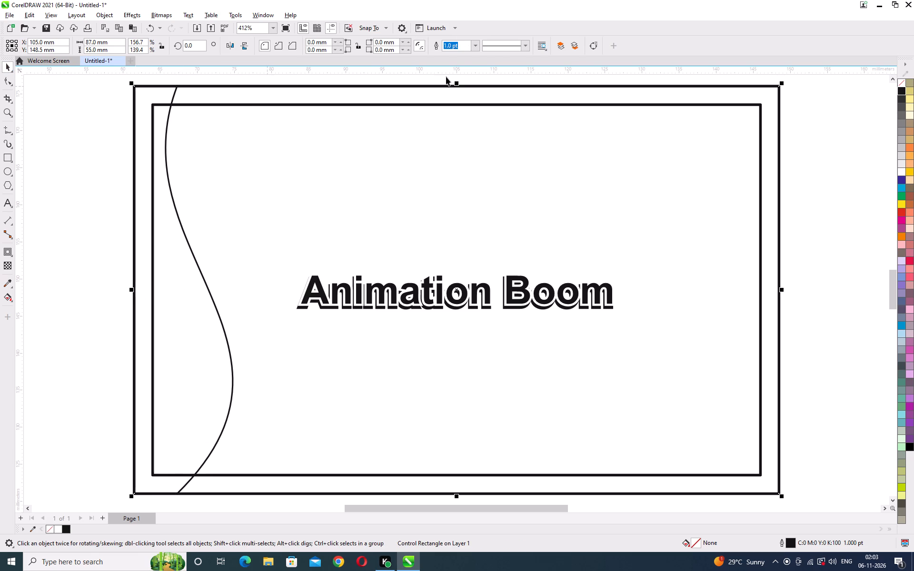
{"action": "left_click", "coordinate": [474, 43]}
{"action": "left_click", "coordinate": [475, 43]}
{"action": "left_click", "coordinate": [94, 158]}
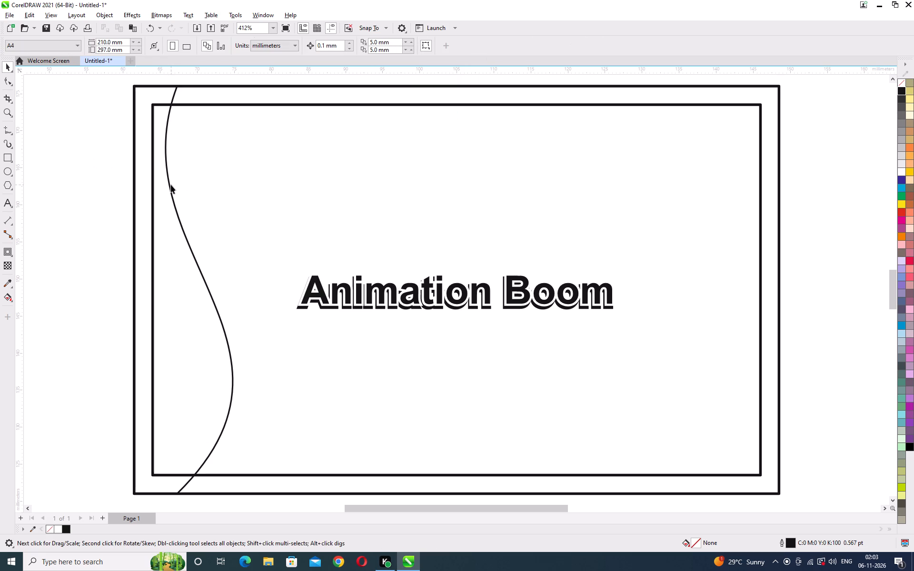
Fill the closed wavy shape along the card's left edge with black.
{"action": "left_click", "coordinate": [170, 185]}
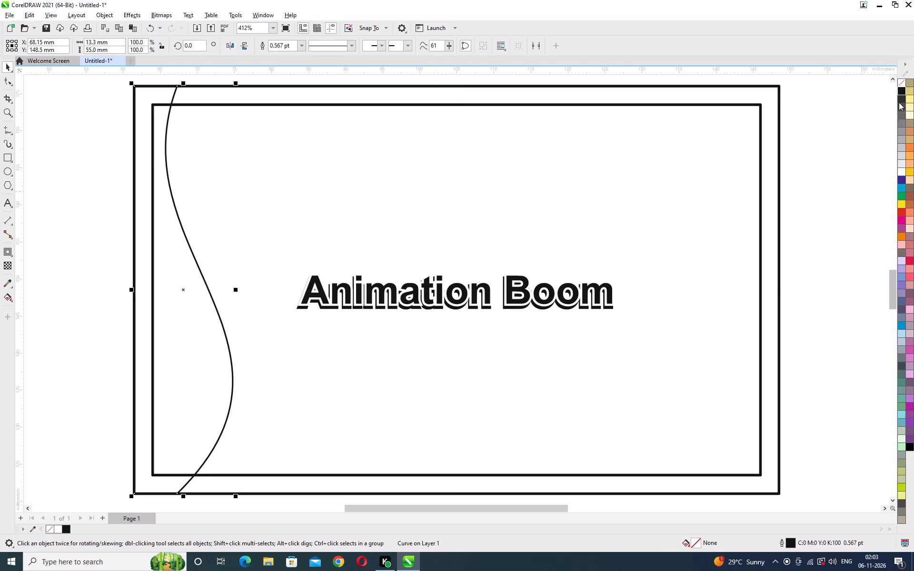
{"action": "left_click", "coordinate": [902, 91]}
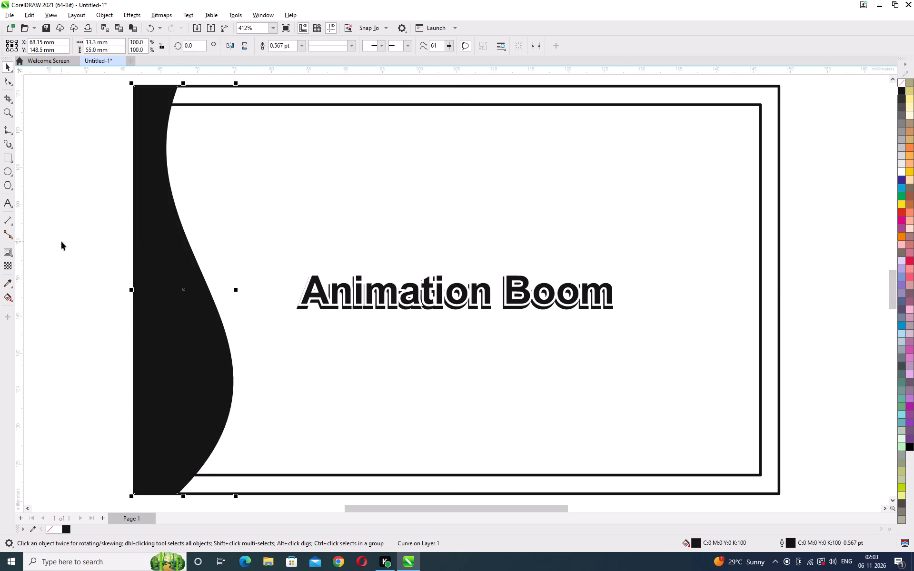
Reduce the wavy shape's lower bulge by moving the S-curve's lower control handle about 6.7 mm toward the card's left edge.
{"action": "left_click", "coordinate": [12, 83]}
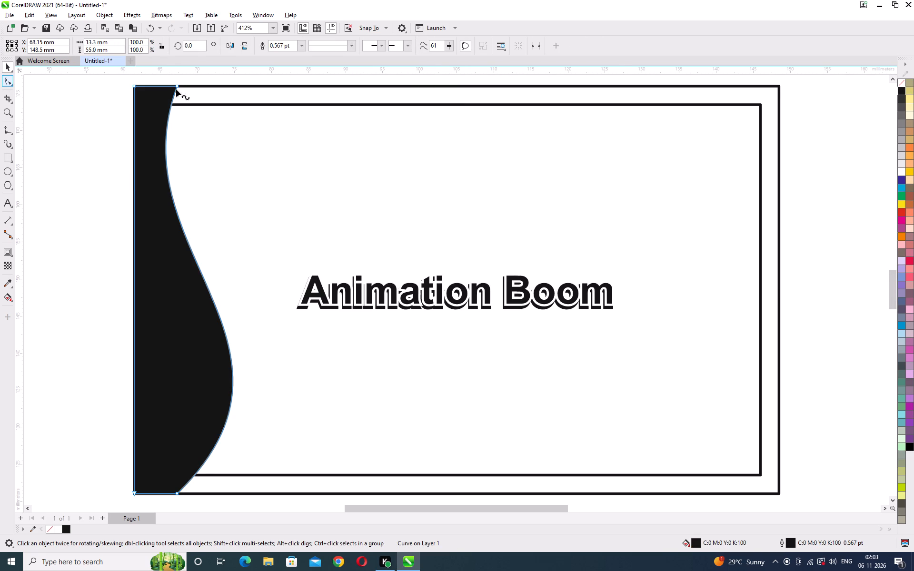
{"action": "left_click", "coordinate": [177, 87]}
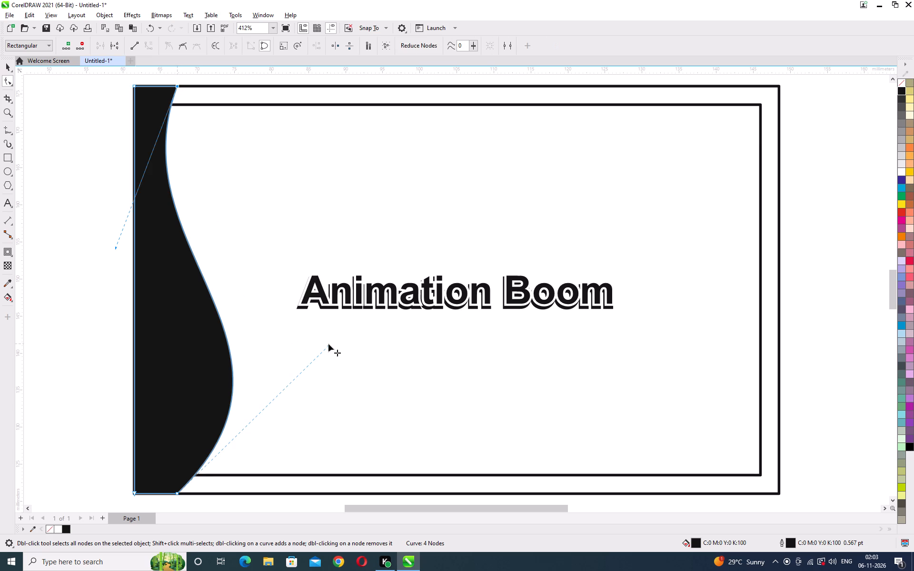
{"action": "left_click_drag", "start_coordinate": [328, 345], "coordinate": [279, 355]}
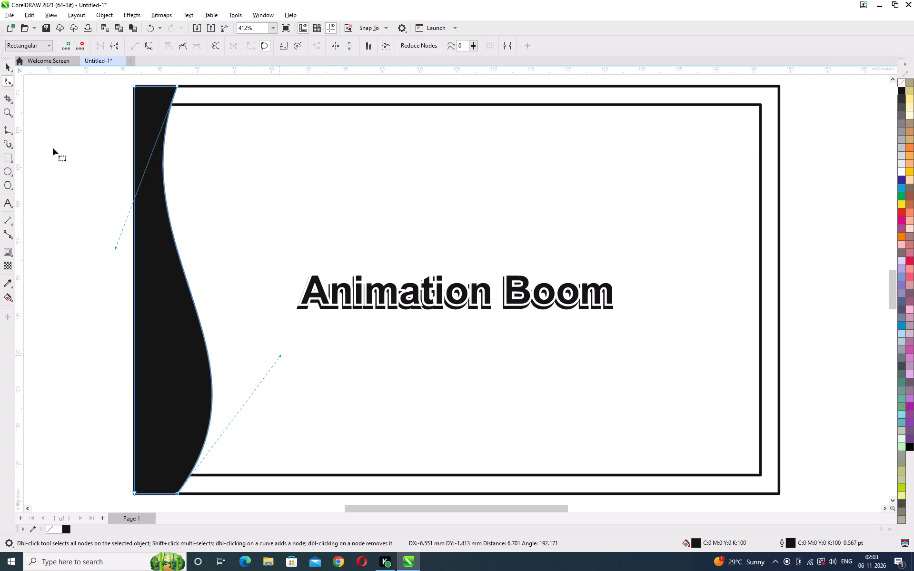
{"action": "left_click", "coordinate": [9, 68]}
{"action": "left_click", "coordinate": [53, 150]}
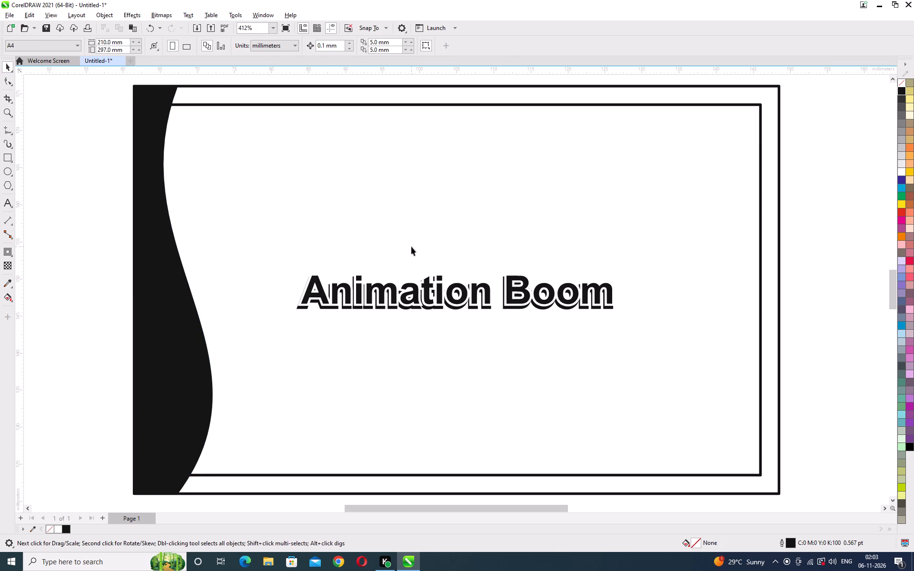
Insert the mobile phone glyph from the recent glyphs and place it near the frame's top centre, at about X 110.4, Y 168.6 mm.
{"action": "key", "text": "ctrl+F11"}
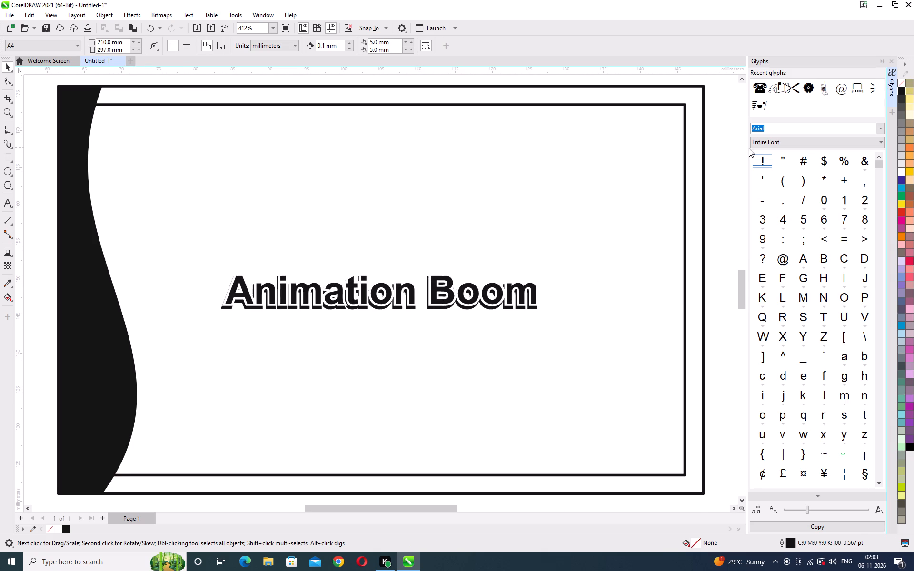
{"action": "left_click_drag", "start_coordinate": [823, 89], "coordinate": [503, 192]}
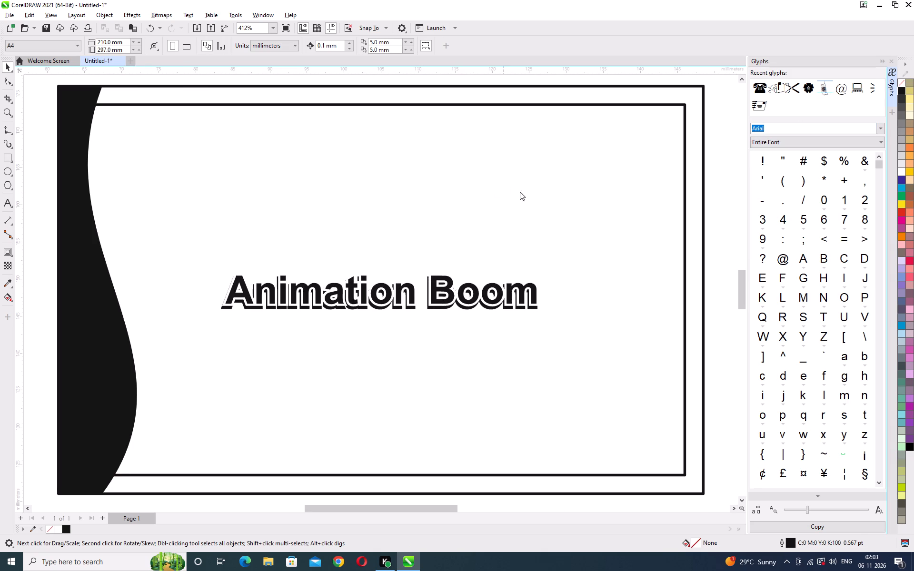
{"action": "left_click", "coordinate": [889, 61]}
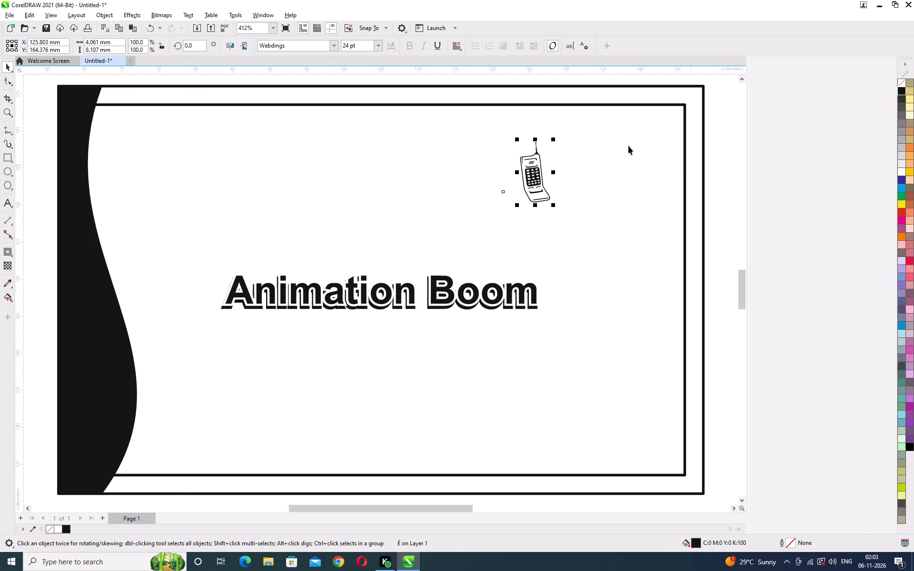
{"action": "left_click_drag", "start_coordinate": [611, 169], "coordinate": [510, 157]}
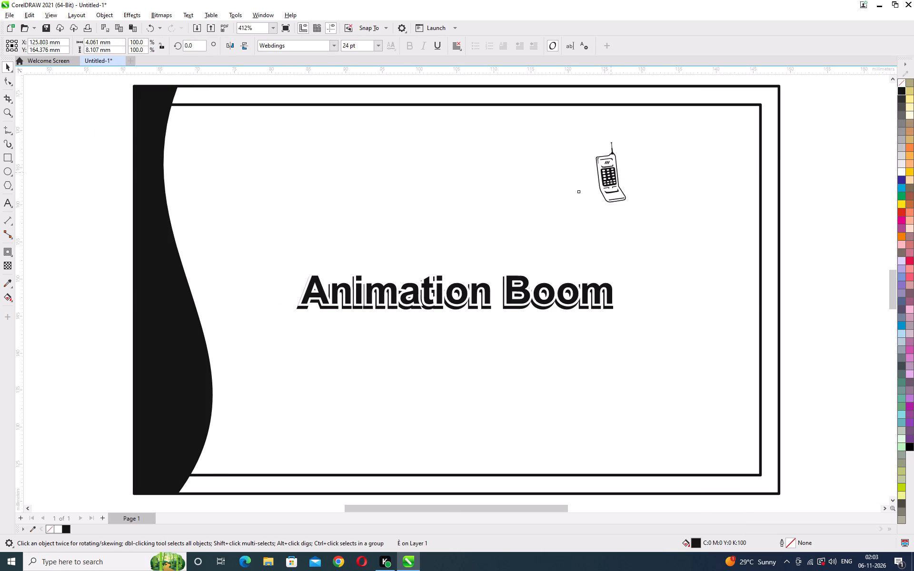
{"action": "left_click_drag", "start_coordinate": [510, 157], "coordinate": [497, 141]}
{"action": "left_click", "coordinate": [792, 166]}
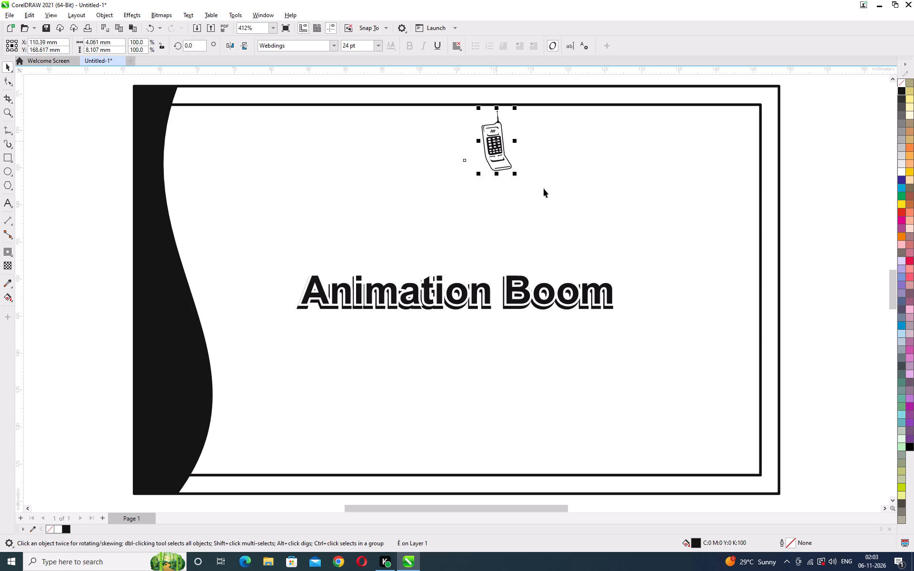
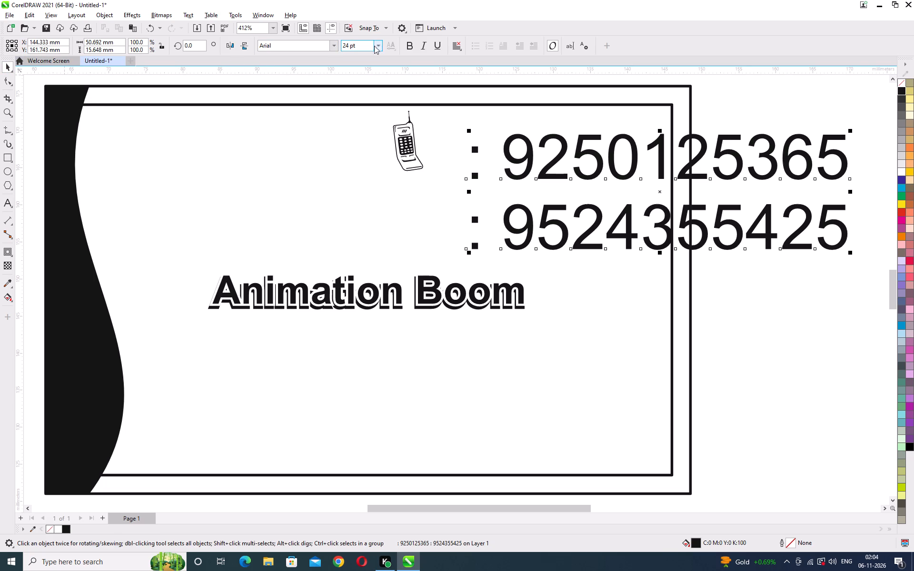
Set the two-line phone number text to 10 pt and move it into the frame's upper-right corner.
{"action": "left_click_drag", "start_coordinate": [369, 44], "coordinate": [306, 45]}
{"action": "left_click_drag", "start_coordinate": [366, 47], "coordinate": [321, 48]}
{"action": "type", "text": "10"}
{"action": "key", "text": "Return"}
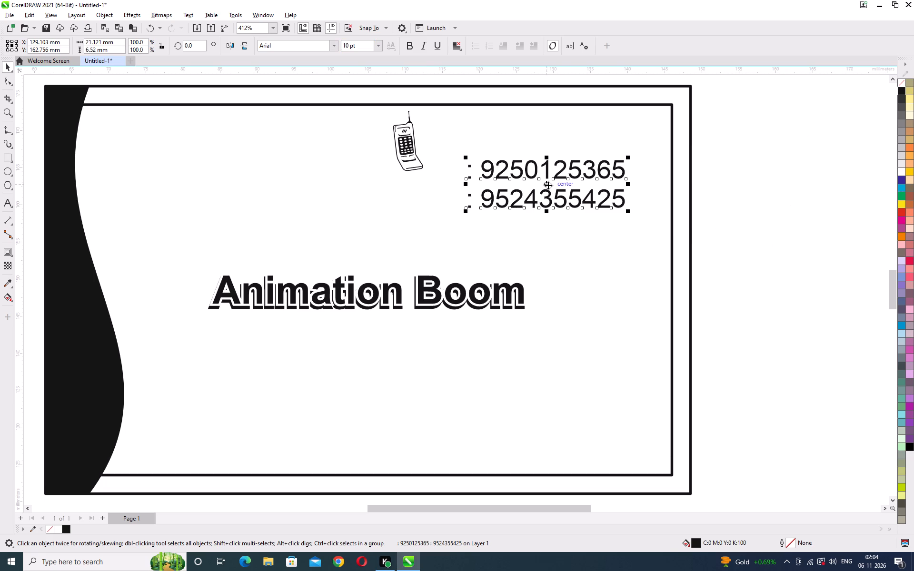
{"action": "left_click_drag", "start_coordinate": [548, 185], "coordinate": [582, 143]}
Move the mobile phone icon just left of the phone numbers, at about X 119.4, Y 168.2 mm.
{"action": "left_click", "coordinate": [411, 151]}
{"action": "left_click_drag", "start_coordinate": [406, 145], "coordinate": [424, 146]}
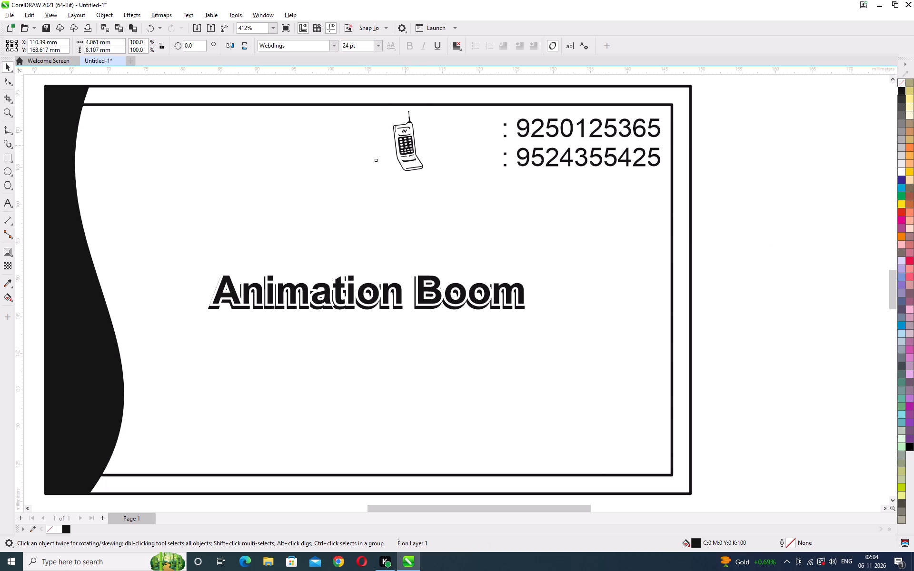
{"action": "left_click_drag", "start_coordinate": [424, 146], "coordinate": [471, 148]}
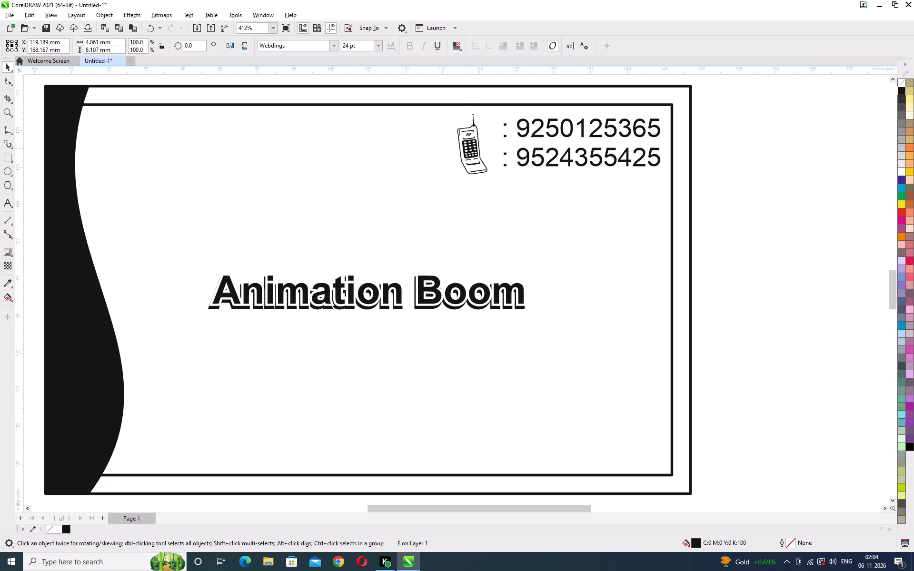
{"action": "left_click_drag", "start_coordinate": [471, 148], "coordinate": [472, 148]}
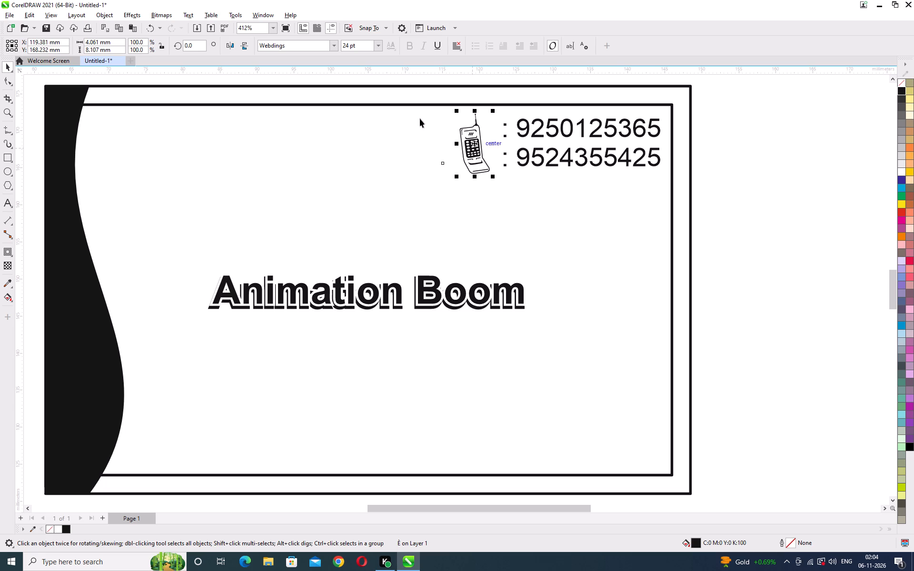
{"action": "left_click", "coordinate": [733, 170]}
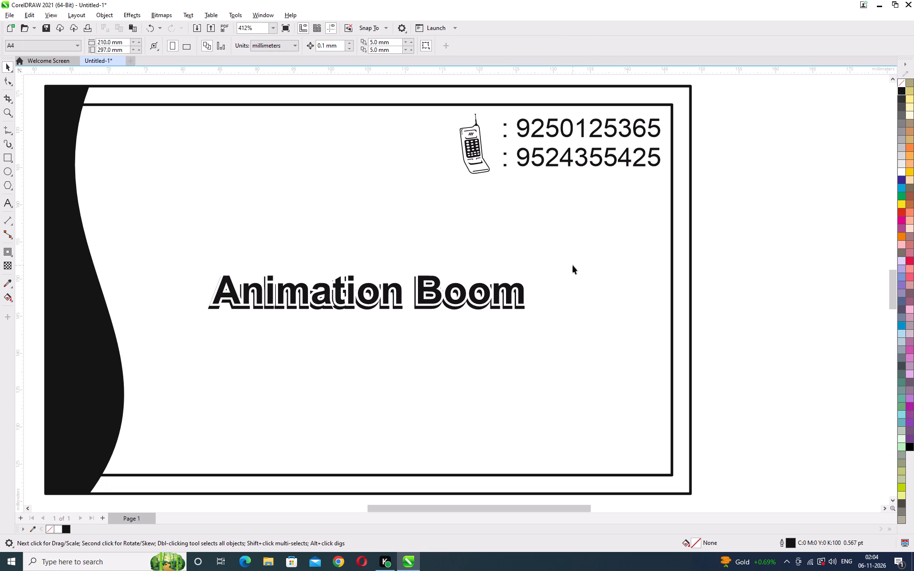
Start a freehand straight line just right of the "Animation Boom" text.
{"action": "key", "text": "F5"}
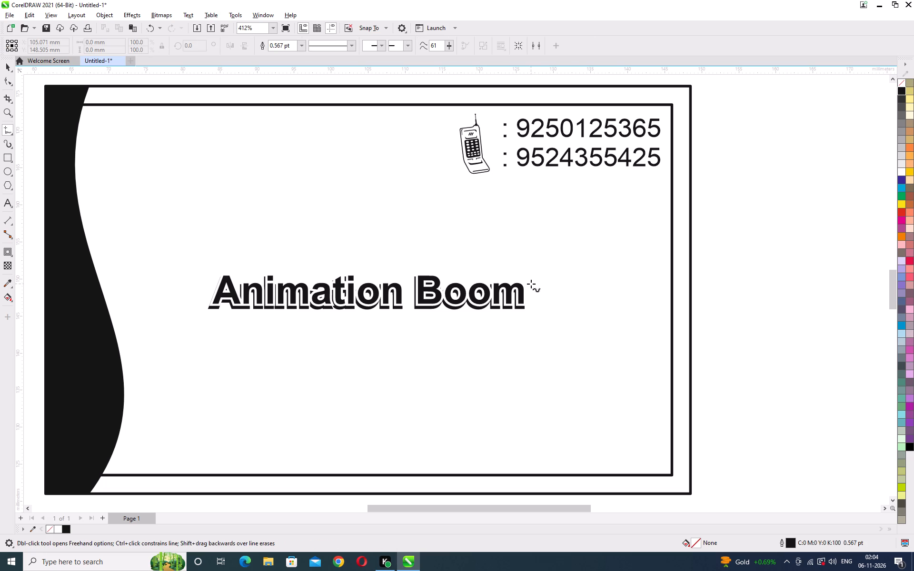
{"action": "left_click", "coordinate": [531, 284]}
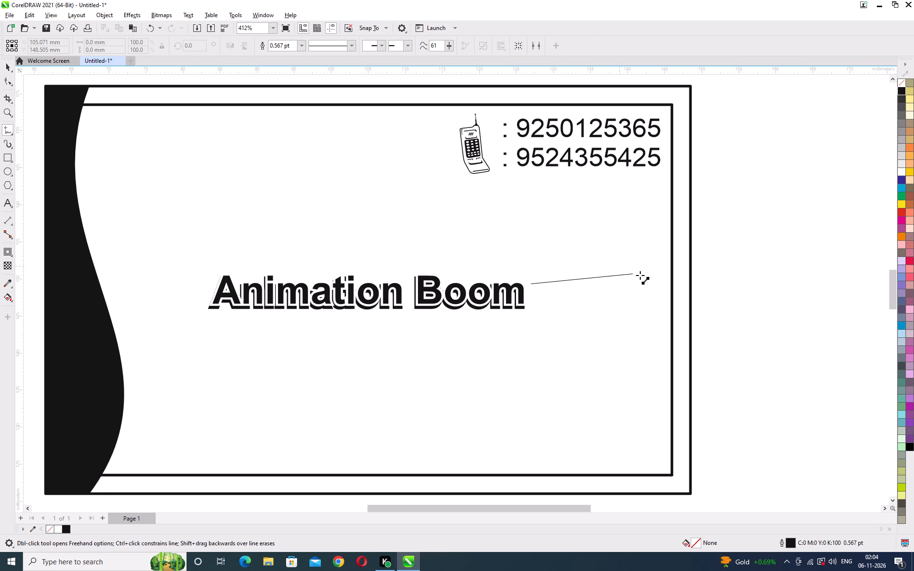
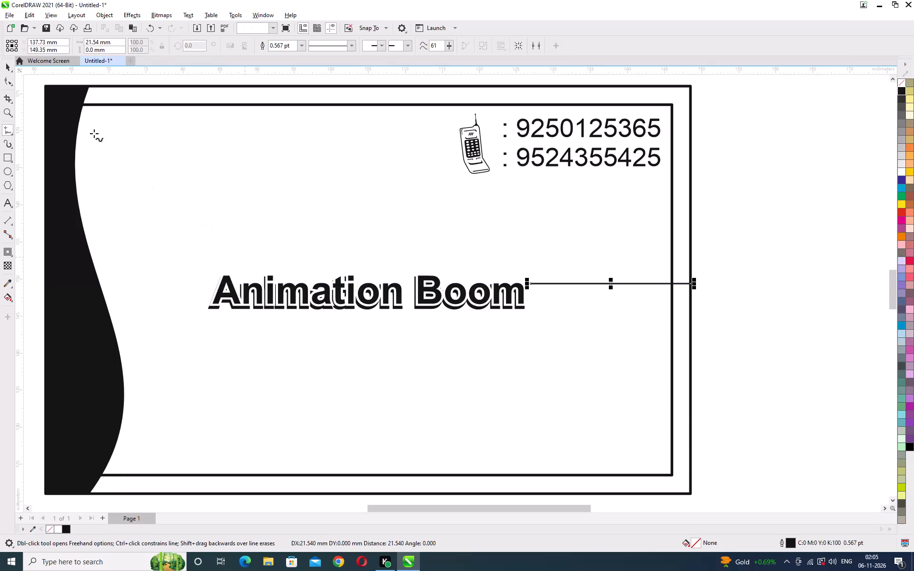
Set the outline width of the horizontal line beside the "Animation Boom" text to 1 pt.
{"action": "left_click", "coordinate": [8, 70]}
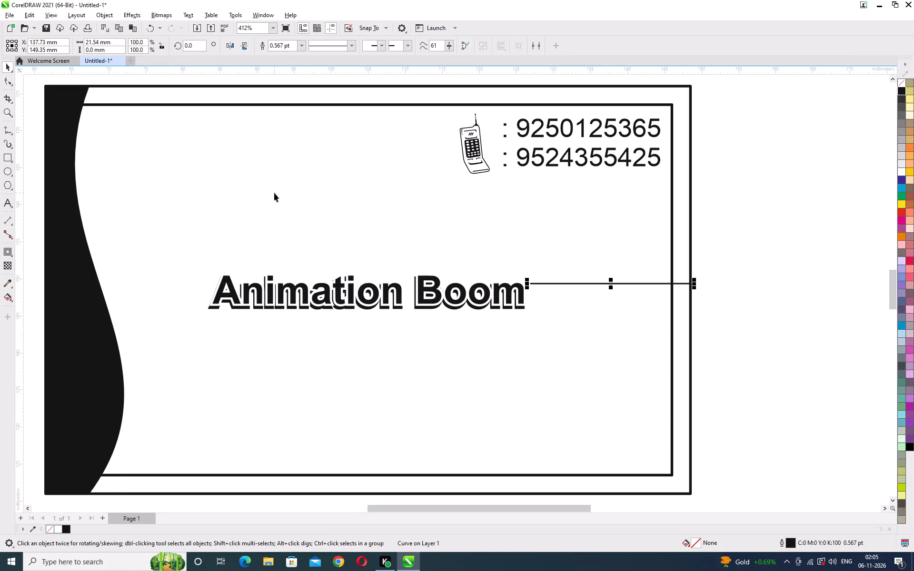
{"action": "key", "text": "F12"}
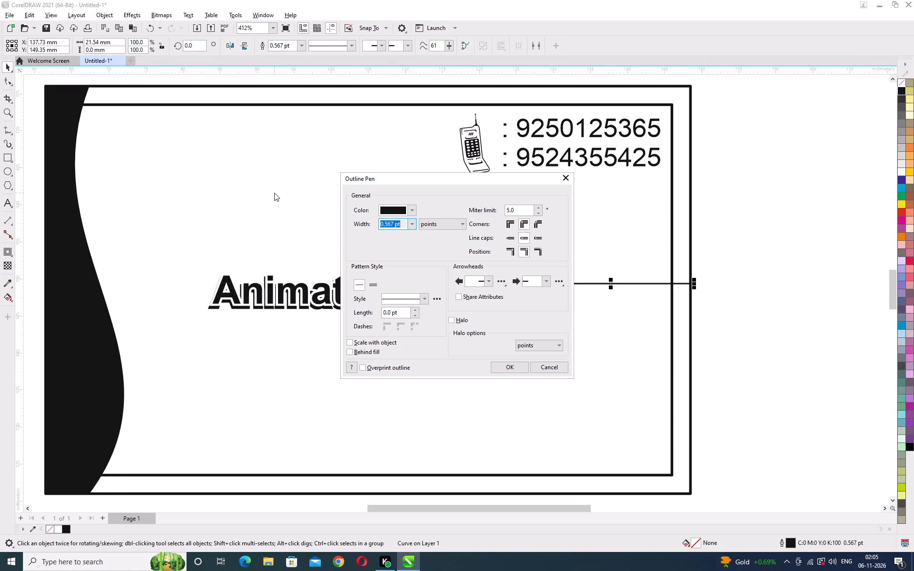
{"action": "key", "text": "1"}
{"action": "key", "text": "Return"}
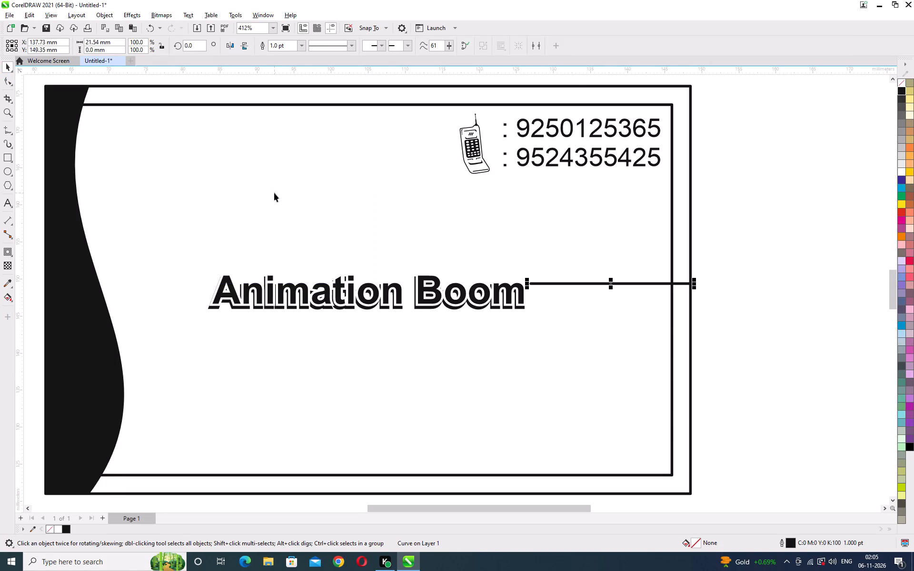
Duplicate the horizontal line and place the copy below it, level with the base of the "Animation Boom" text, at about Y 146 mm.
{"action": "key", "text": "plus"}
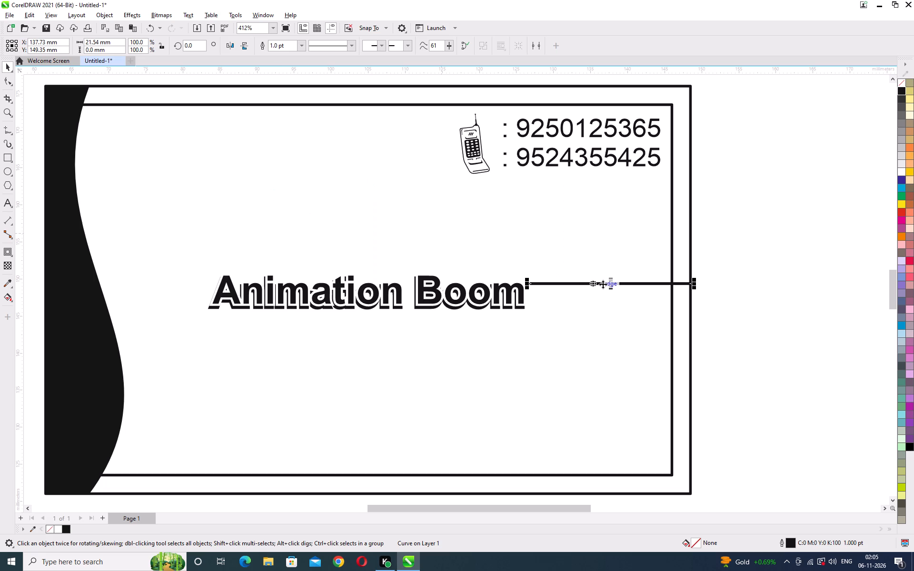
{"action": "left_click_drag", "start_coordinate": [611, 285], "coordinate": [611, 307]}
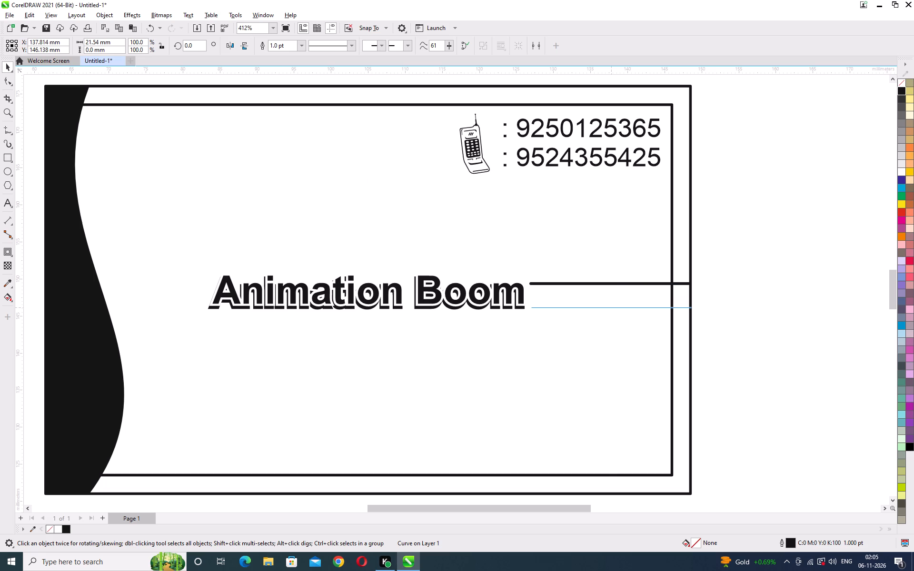
{"action": "left_click_drag", "start_coordinate": [611, 307], "coordinate": [611, 308]}
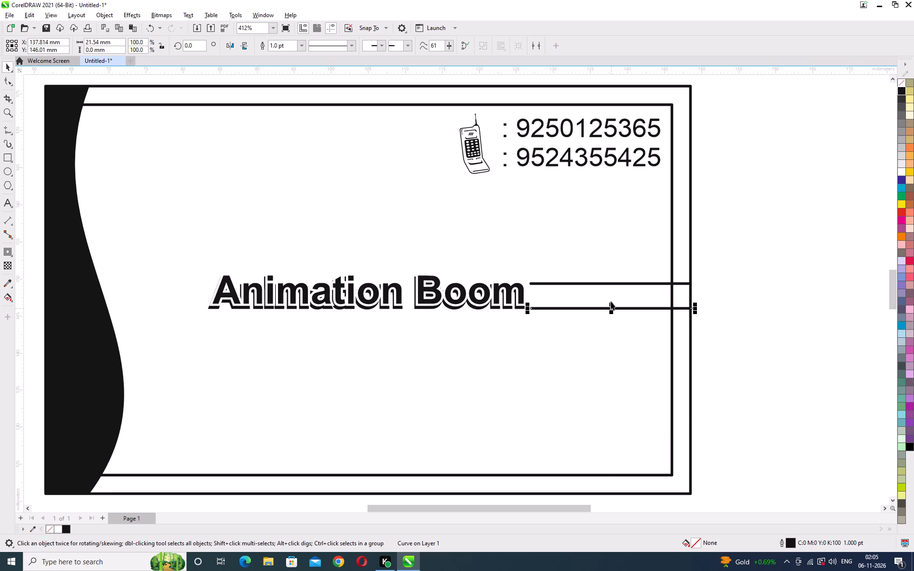
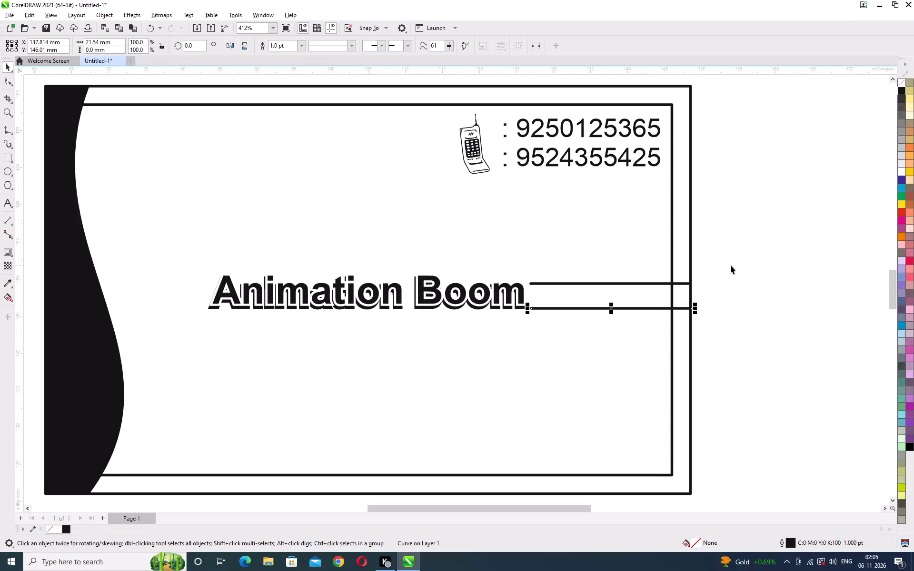
Blend the upper and lower horizontal lines beside the "Animation Boom" text using 3 intermediate lines.
{"action": "left_click", "coordinate": [731, 265]}
{"action": "left_click", "coordinate": [8, 249]}
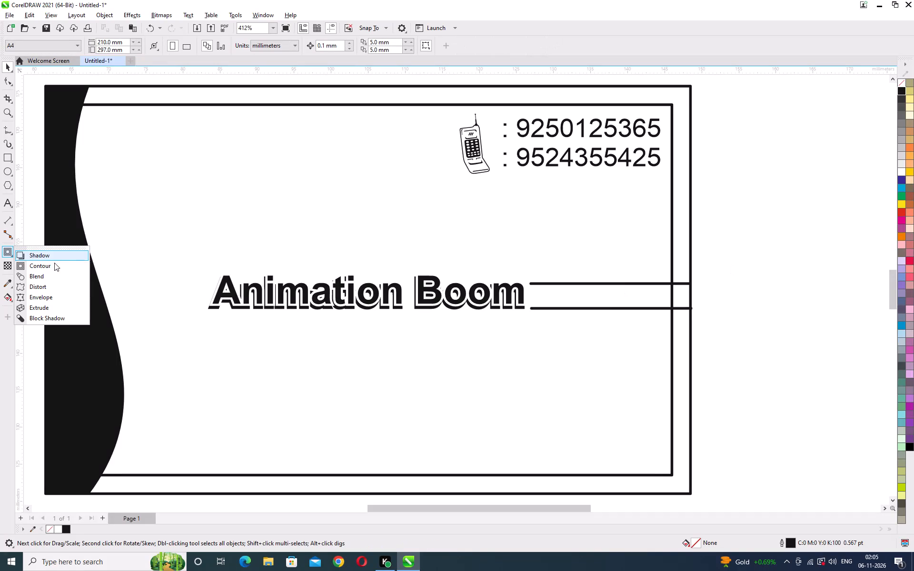
{"action": "left_click", "coordinate": [59, 275]}
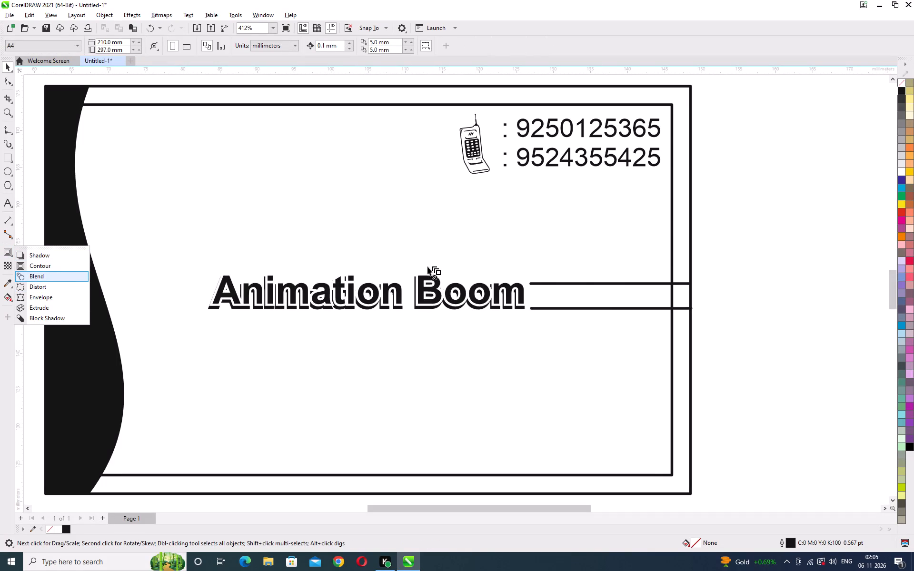
{"action": "left_click_drag", "start_coordinate": [577, 284], "coordinate": [583, 309]}
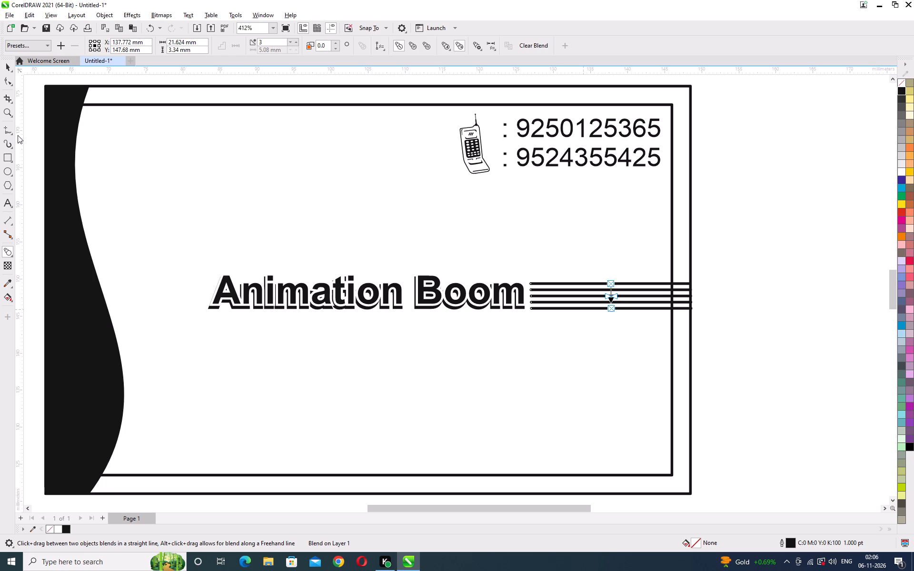
{"action": "left_click", "coordinate": [7, 68]}
{"action": "left_click", "coordinate": [728, 230]}
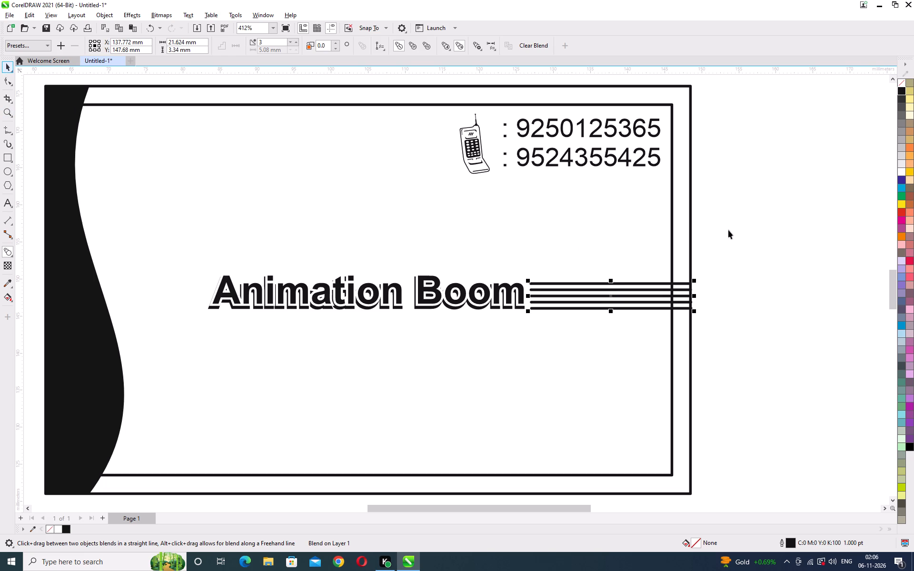
Draw a vertical line about 6.3 mm tall across the blended lines' text-side ends and curve it about 2.8 mm outward from the text.
{"action": "left_click", "coordinate": [6, 134]}
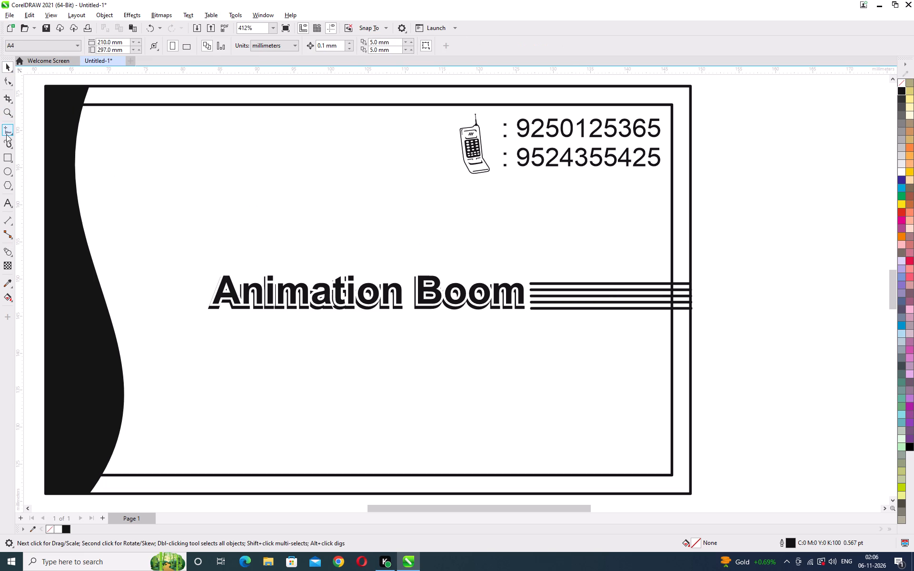
{"action": "left_click", "coordinate": [530, 272]}
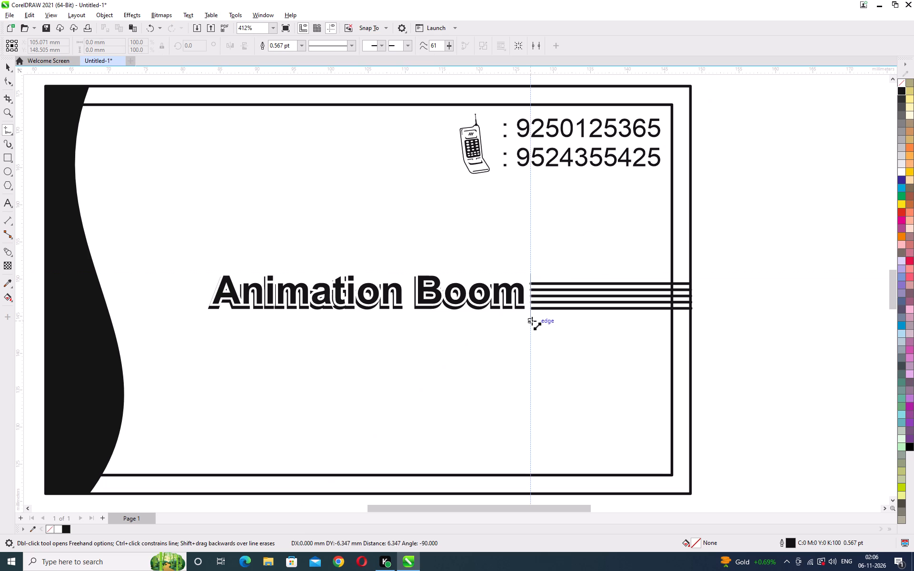
{"action": "left_click", "coordinate": [532, 321]}
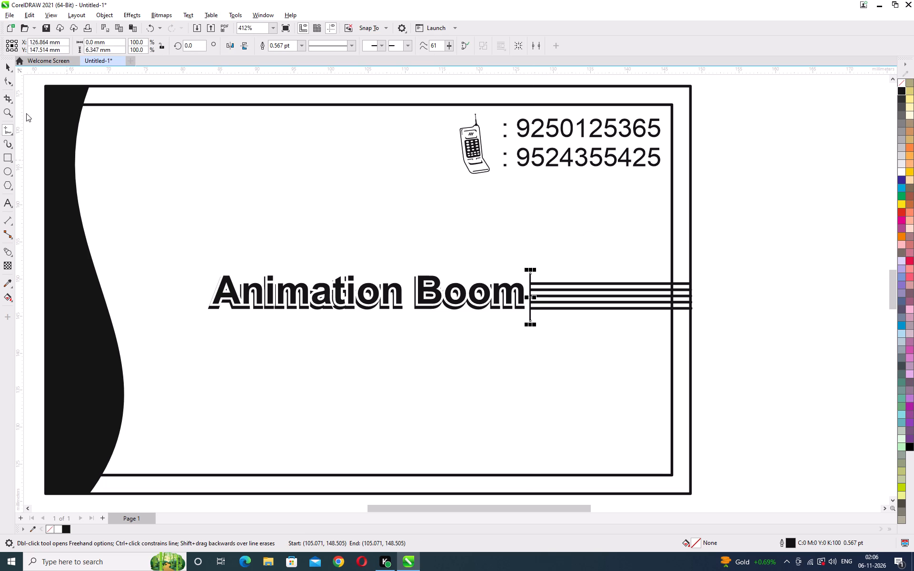
{"action": "left_click", "coordinate": [7, 84]}
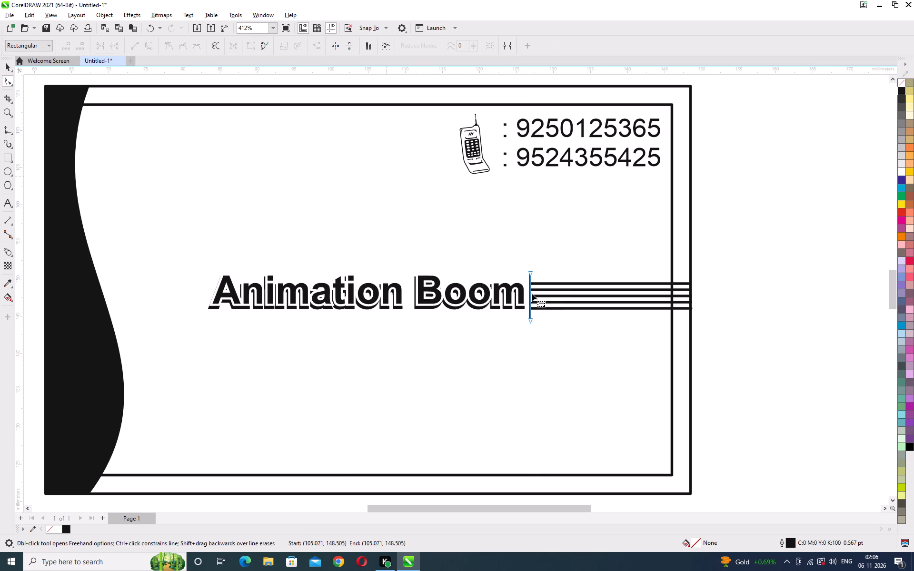
{"action": "right_click", "coordinate": [530, 293]}
{"action": "left_click", "coordinate": [568, 360]}
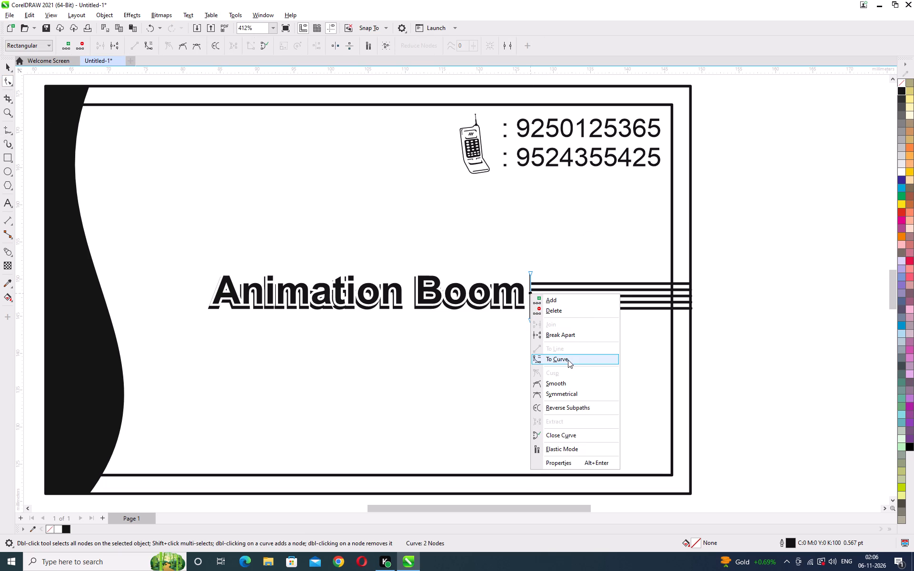
{"action": "left_click_drag", "start_coordinate": [529, 298], "coordinate": [531, 298]}
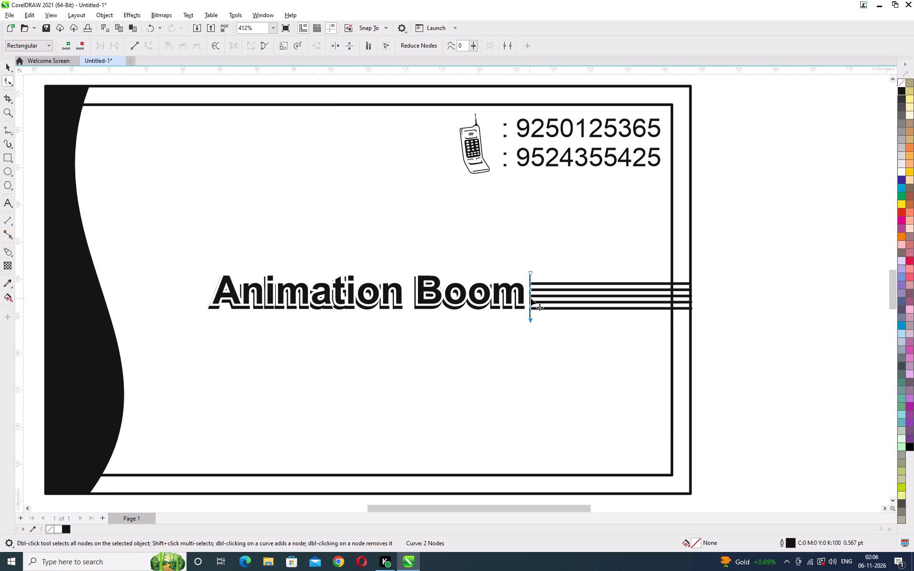
{"action": "left_click_drag", "start_coordinate": [531, 298], "coordinate": [550, 297]}
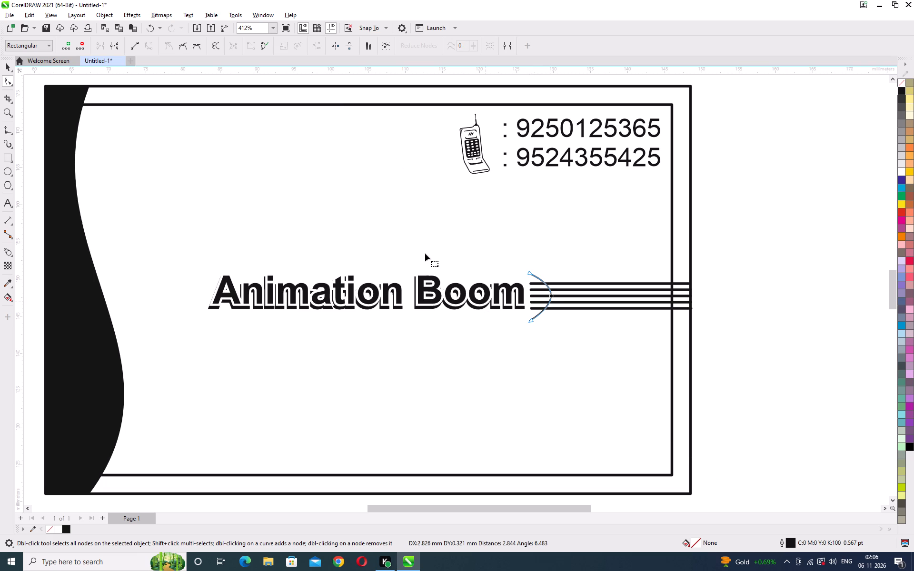
Close the arc with a straight vertical segment between its lower and upper ends.
{"action": "left_click", "coordinate": [6, 130]}
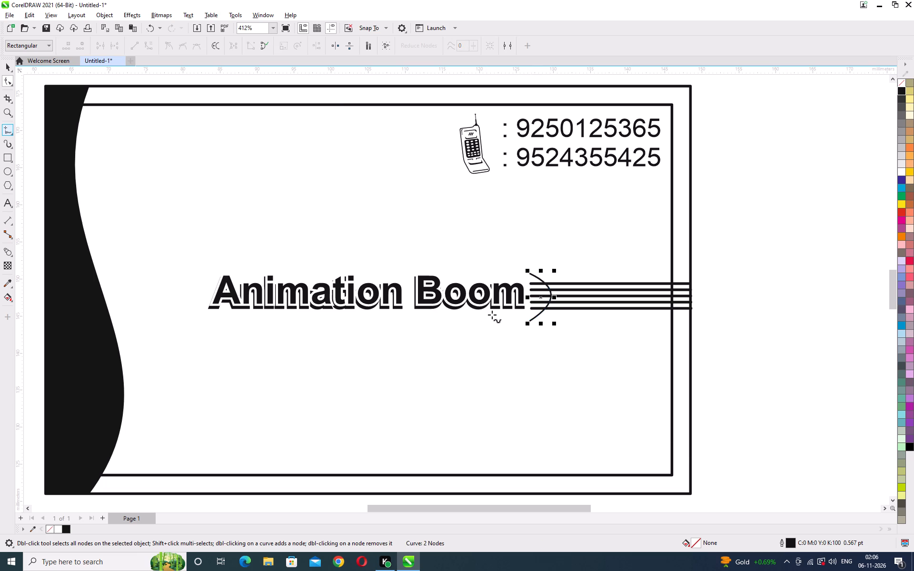
{"action": "left_click", "coordinate": [530, 321]}
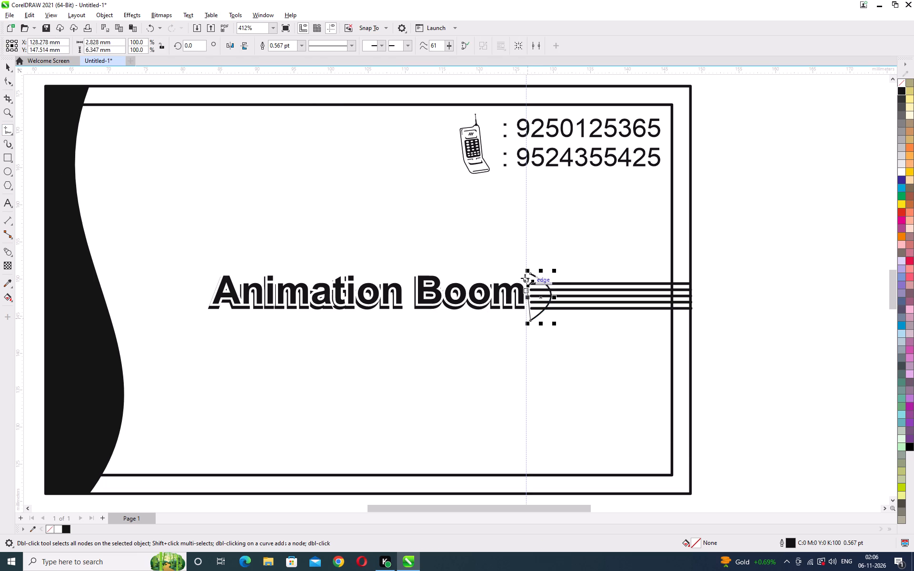
{"action": "left_click", "coordinate": [529, 271]}
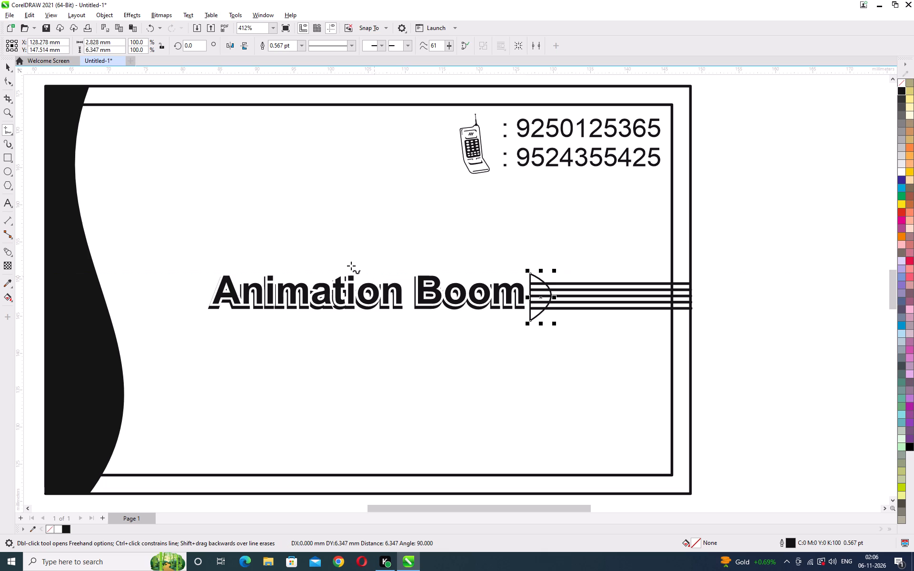
{"action": "left_click", "coordinate": [9, 68]}
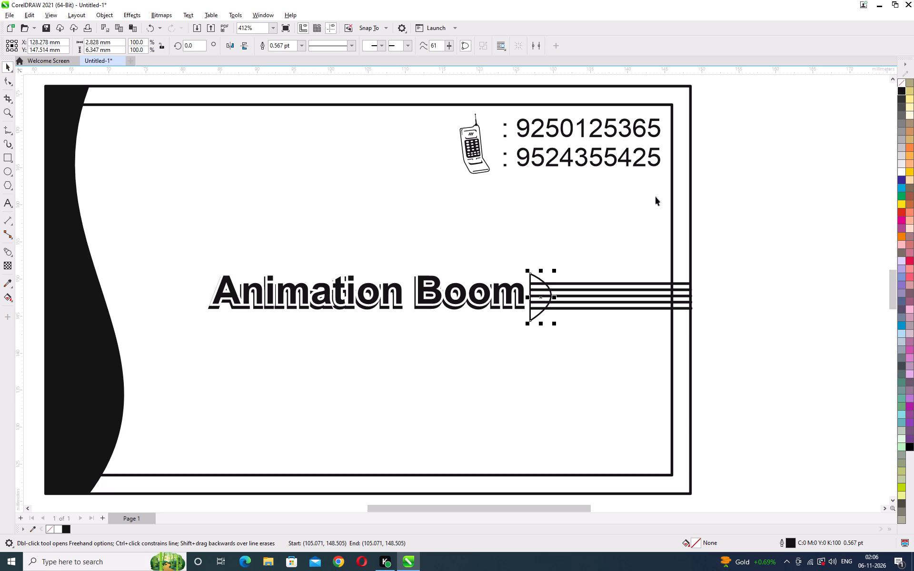
Fill the closed arc shape with white and set its outline width to 0.
{"action": "left_click", "coordinate": [904, 173]}
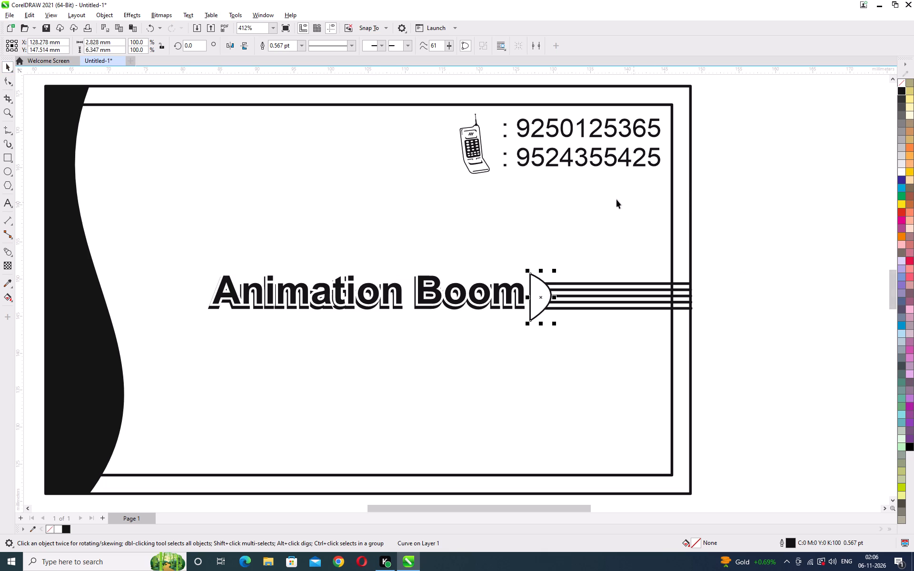
{"action": "left_click_drag", "start_coordinate": [293, 44], "coordinate": [222, 54]}
{"action": "key", "text": "0"}
{"action": "key", "text": "Return"}
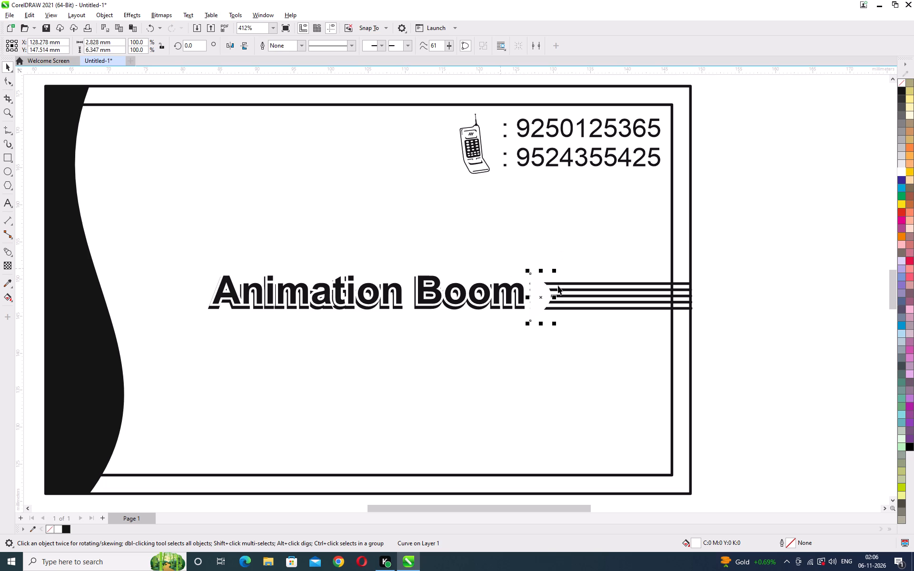
Add a node on the white shape's straight edge at the top line and pull it toward the text to cover the line ends.
{"action": "key", "text": "F2"}
{"action": "left_click_drag", "start_coordinate": [476, 261], "coordinate": [735, 347]}
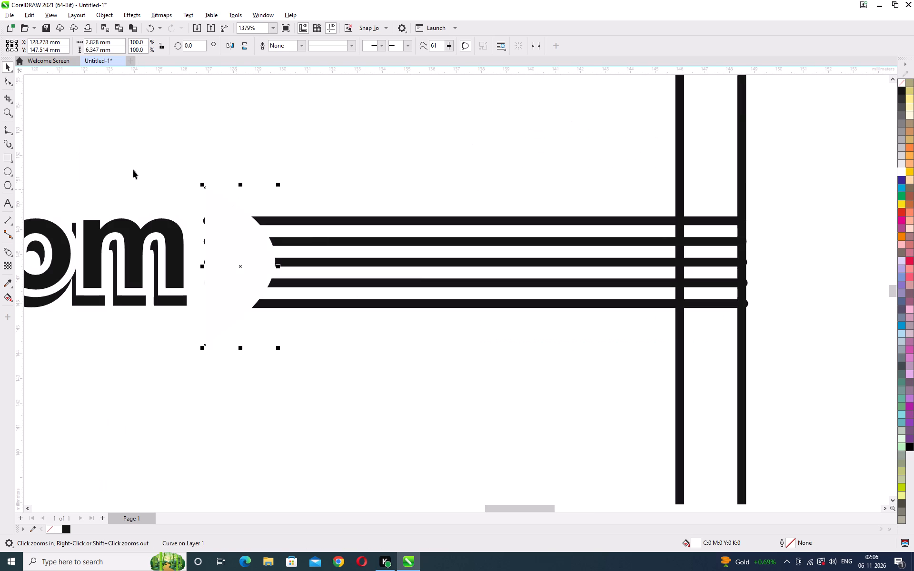
{"action": "left_click", "coordinate": [8, 82]}
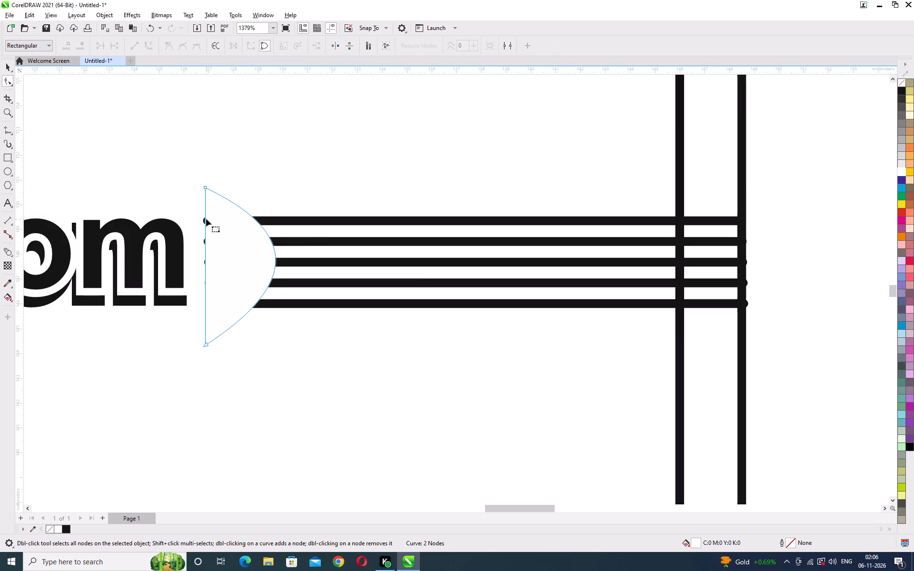
{"action": "double_click", "coordinate": [206, 219]}
{"action": "left_click_drag", "start_coordinate": [206, 219], "coordinate": [197, 217]}
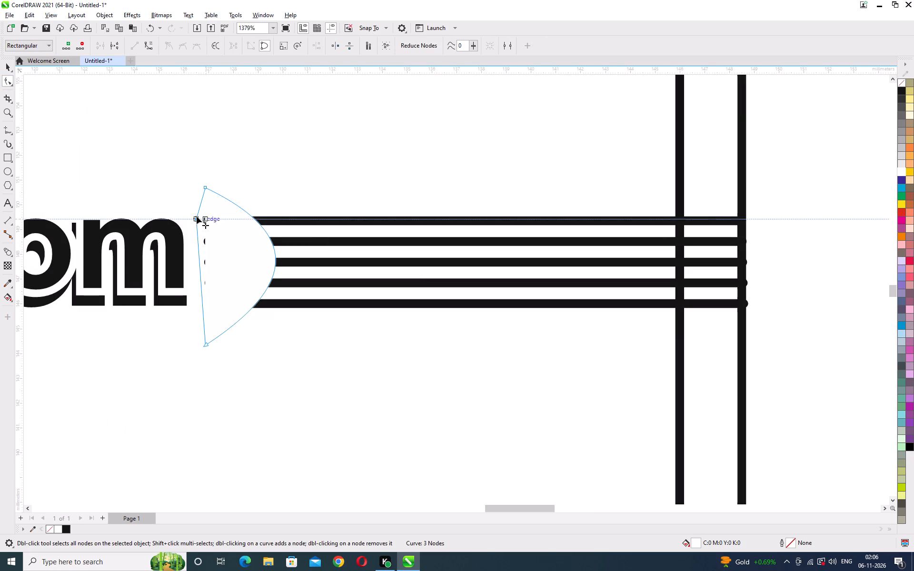
{"action": "left_click", "coordinate": [9, 68]}
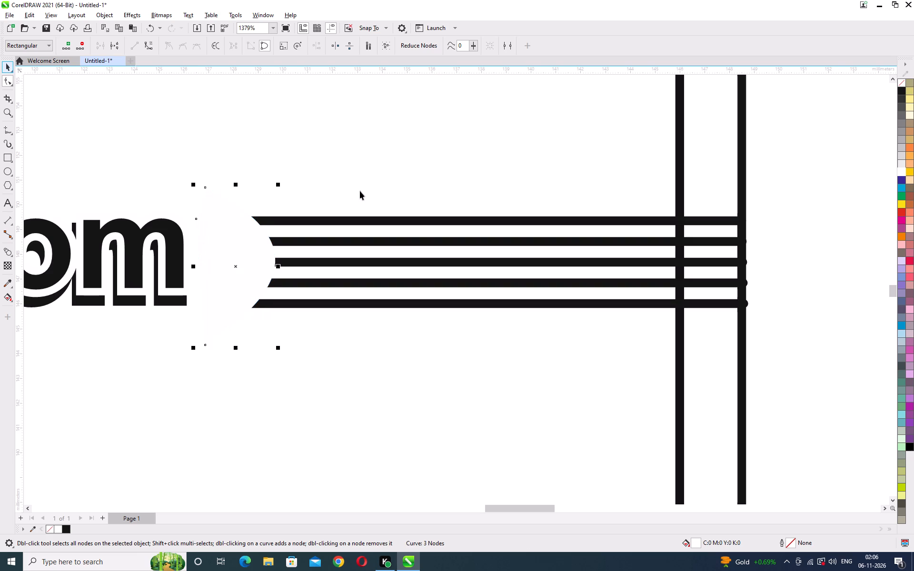
Group the blended horizontal lines.
{"action": "left_click", "coordinate": [769, 229]}
{"action": "left_click_drag", "start_coordinate": [799, 193], "coordinate": [320, 316]}
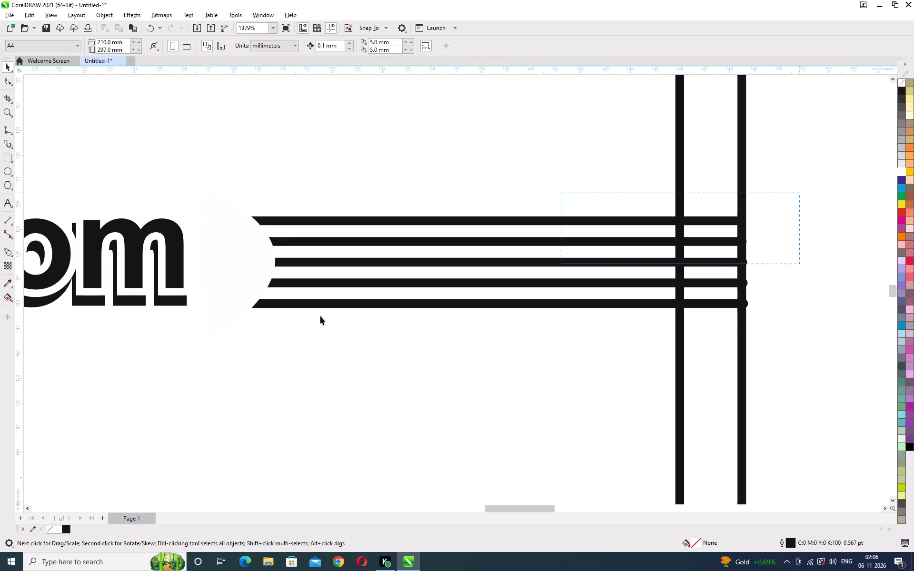
{"action": "left_click_drag", "start_coordinate": [320, 316], "coordinate": [179, 353]}
{"action": "left_click", "coordinate": [112, 15]}
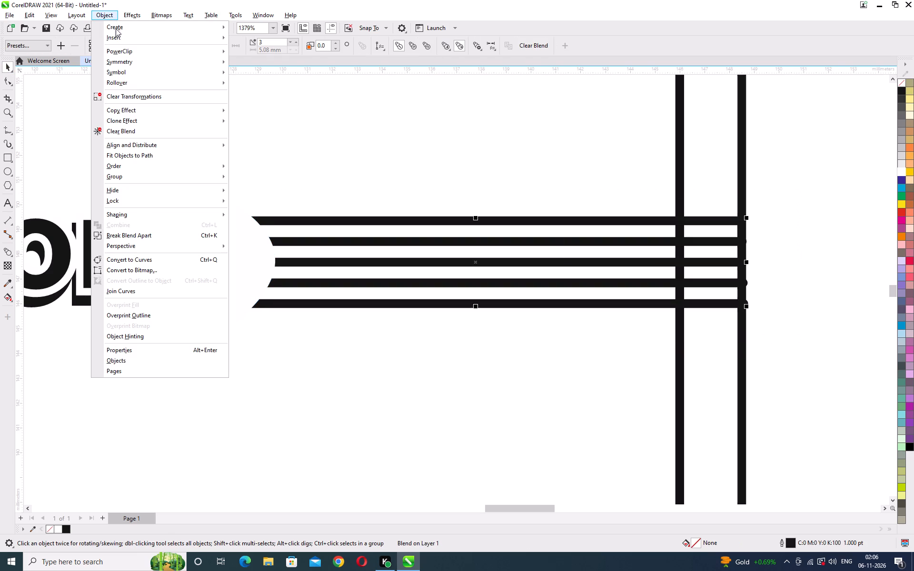
{"action": "left_click", "coordinate": [159, 175]}
{"action": "left_click", "coordinate": [243, 177]}
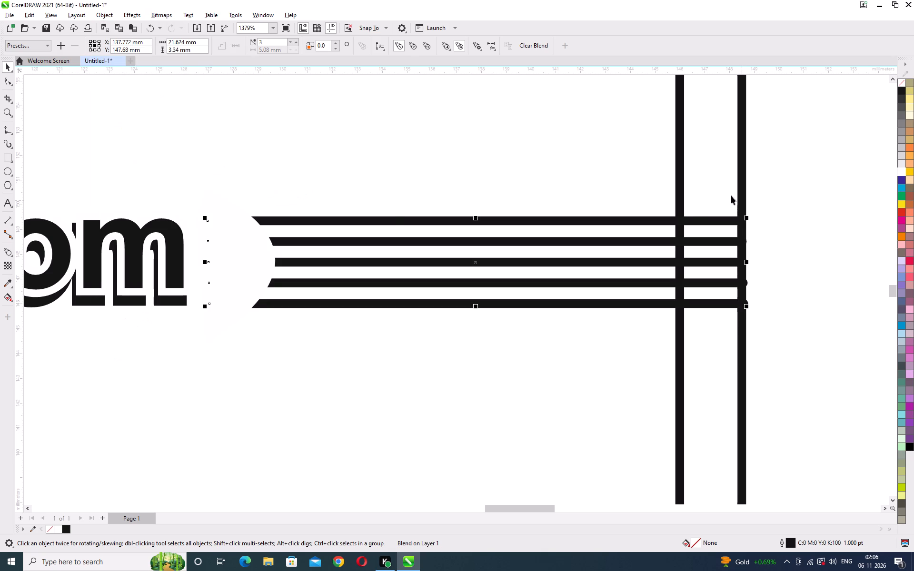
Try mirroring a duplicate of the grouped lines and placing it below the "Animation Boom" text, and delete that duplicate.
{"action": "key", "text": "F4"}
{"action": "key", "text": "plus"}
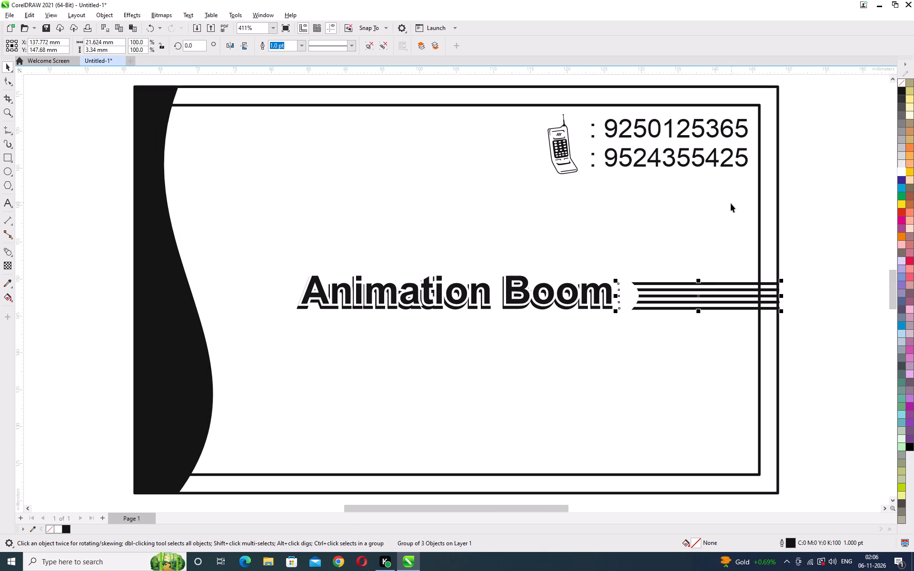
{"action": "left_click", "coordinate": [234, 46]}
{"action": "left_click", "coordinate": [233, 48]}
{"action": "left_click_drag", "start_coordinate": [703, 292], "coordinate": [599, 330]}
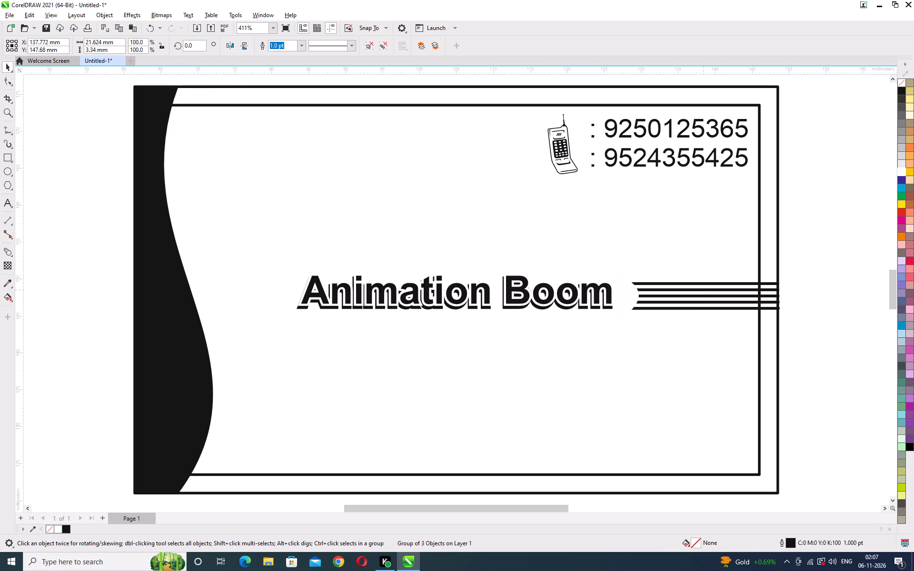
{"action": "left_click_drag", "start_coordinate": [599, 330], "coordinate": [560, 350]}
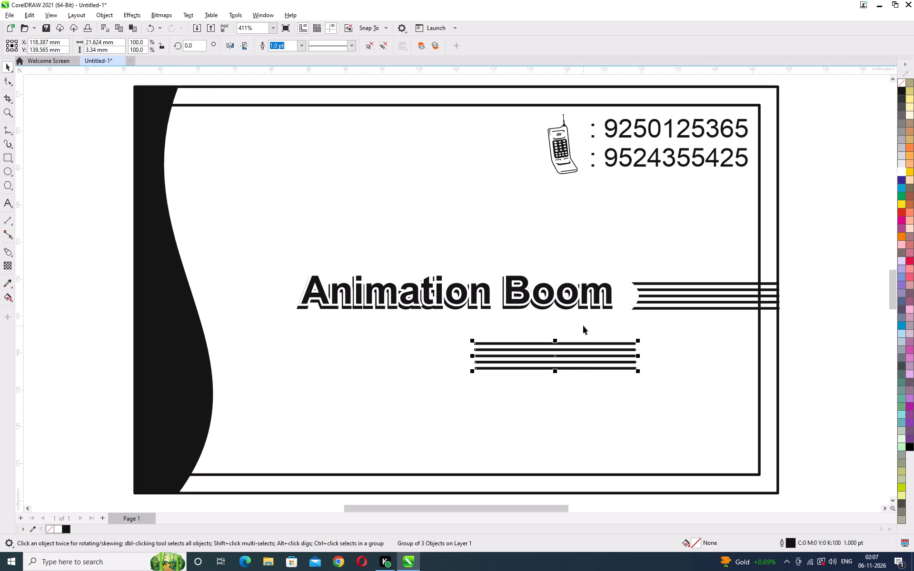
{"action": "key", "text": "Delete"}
Duplicate the grouped lines together with the white arc shape and mirror the copy horizontally in place.
{"action": "left_click_drag", "start_coordinate": [815, 266], "coordinate": [547, 355]}
{"action": "key", "text": "plus"}
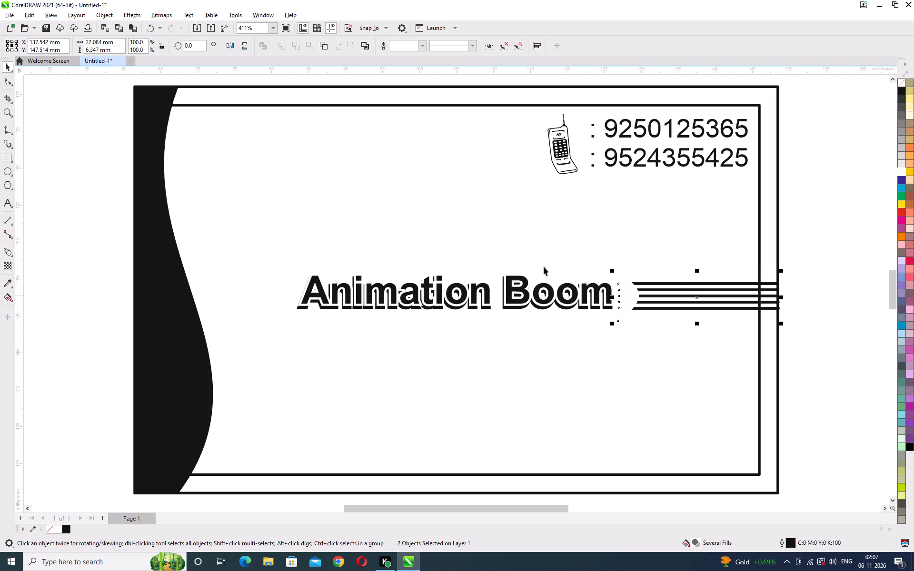
{"action": "left_click", "coordinate": [234, 47]}
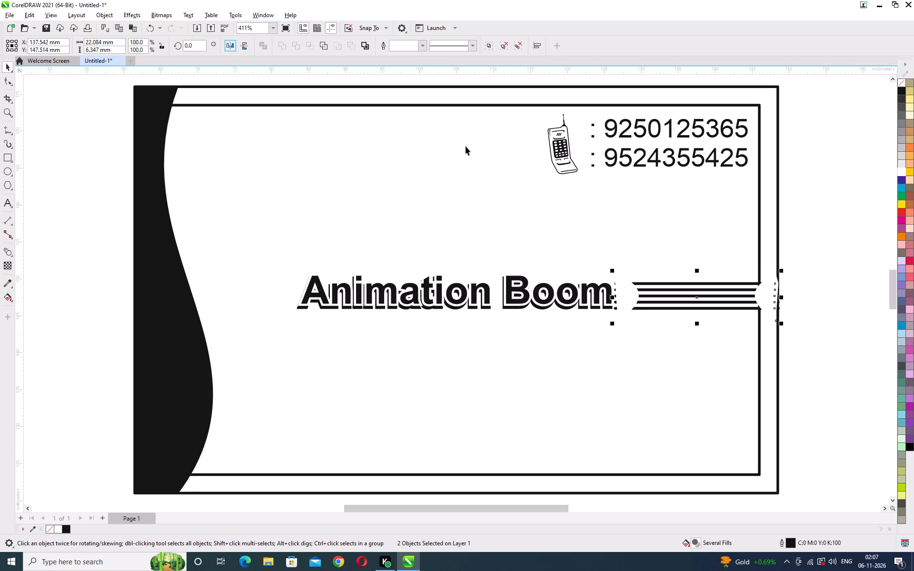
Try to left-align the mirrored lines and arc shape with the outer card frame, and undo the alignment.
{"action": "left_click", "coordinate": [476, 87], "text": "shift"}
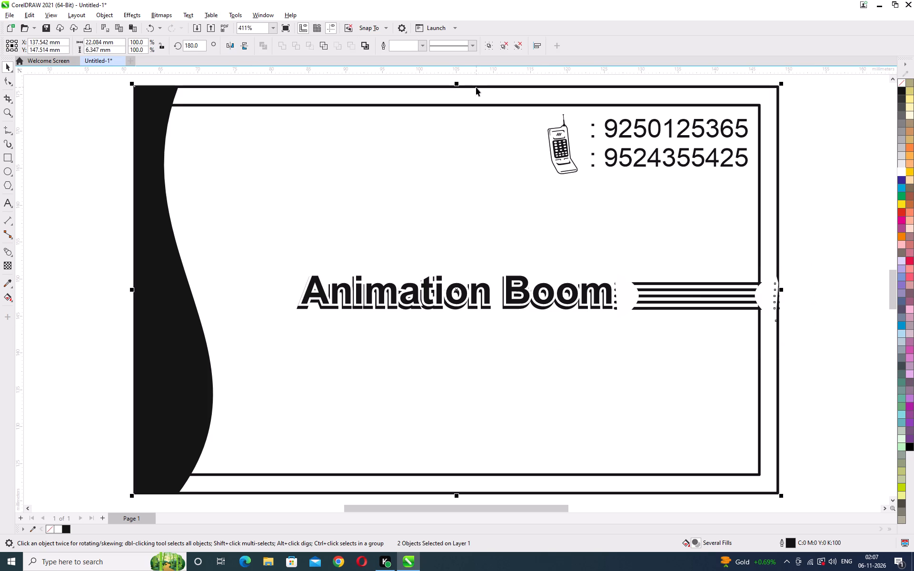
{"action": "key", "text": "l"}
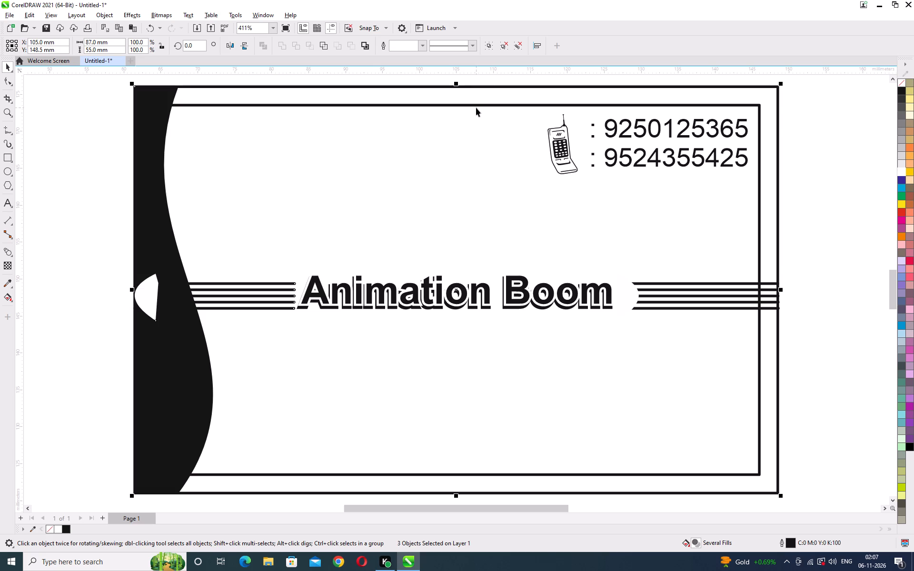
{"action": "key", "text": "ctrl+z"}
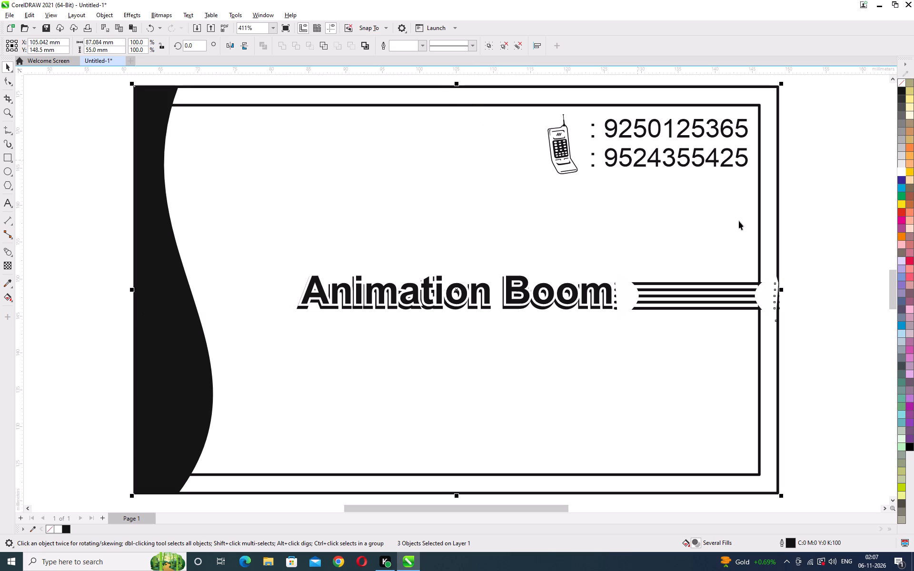
Undo the horizontal mirroring and duplication of the grouped lines and white arc shape.
{"action": "key", "text": "ctrl+z"}
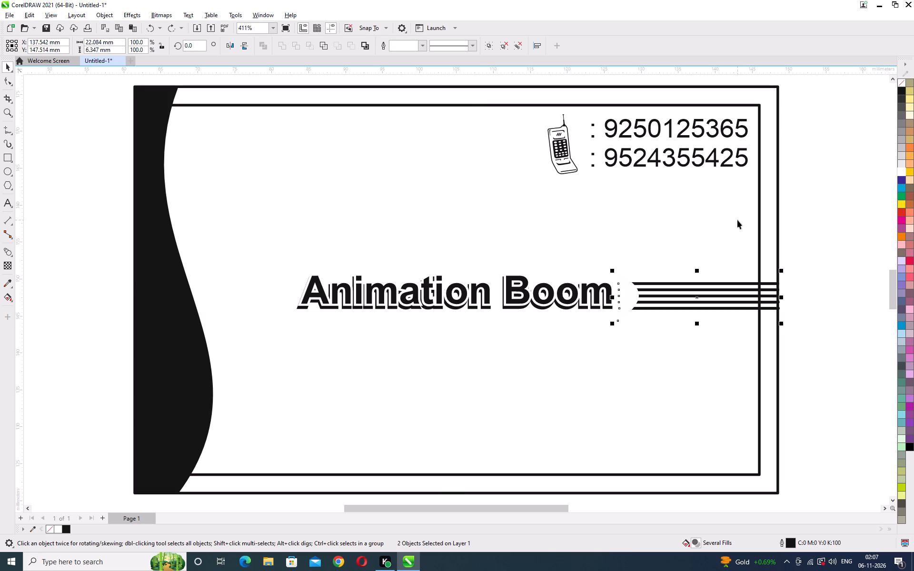
{"action": "left_click", "coordinate": [807, 232]}
{"action": "key", "text": "ctrl+z"}
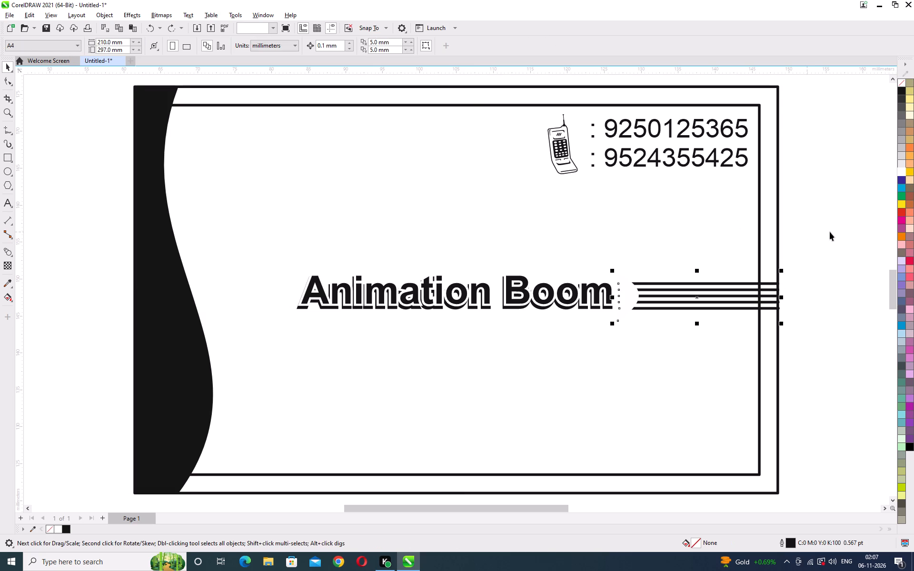
Group the blended lines together with the white arc shape beside the "Animation Boom" text.
{"action": "left_click", "coordinate": [830, 232]}
{"action": "left_click_drag", "start_coordinate": [848, 235], "coordinate": [531, 360]}
{"action": "left_click", "coordinate": [112, 16]}
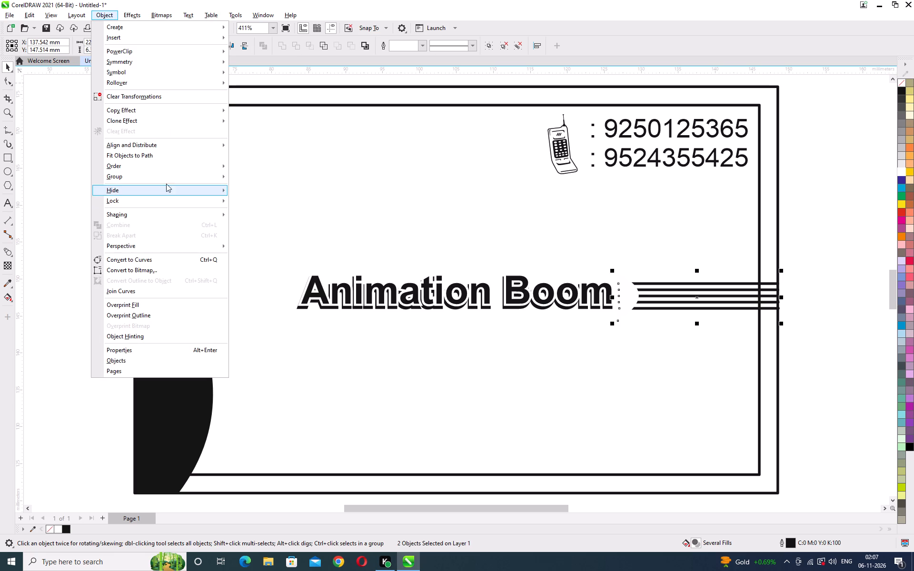
{"action": "left_click", "coordinate": [165, 178]}
{"action": "left_click", "coordinate": [251, 182]}
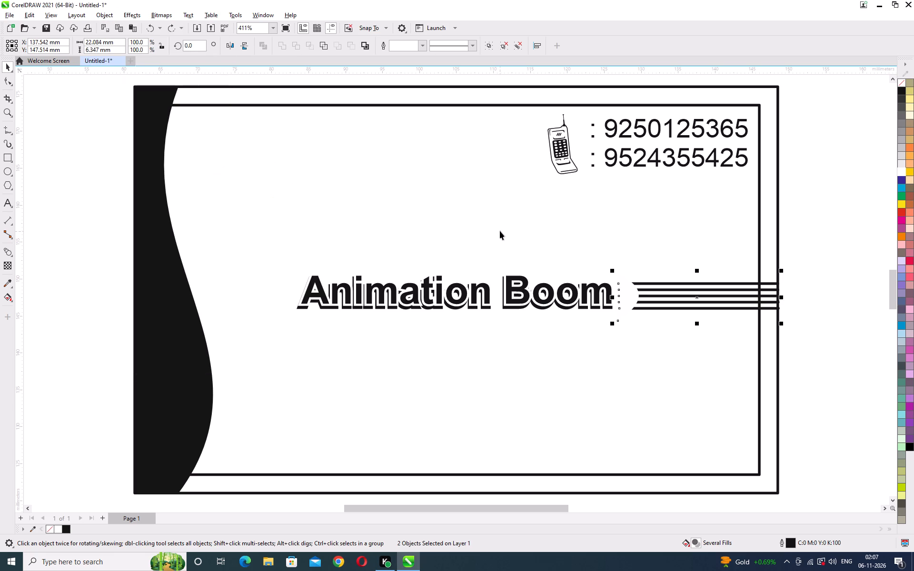
Duplicate the group of lines and arc shape in place and mirror the copy horizontally.
{"action": "key", "text": "plus"}
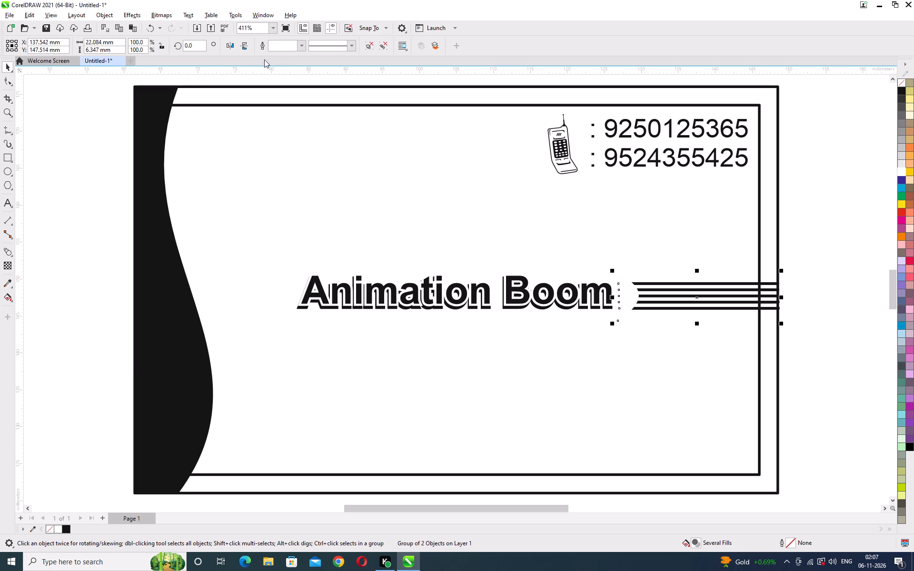
{"action": "left_click", "coordinate": [234, 49]}
Left-align the mirrored lines group with the outer card frame.
{"action": "left_click", "coordinate": [417, 87], "text": "shift"}
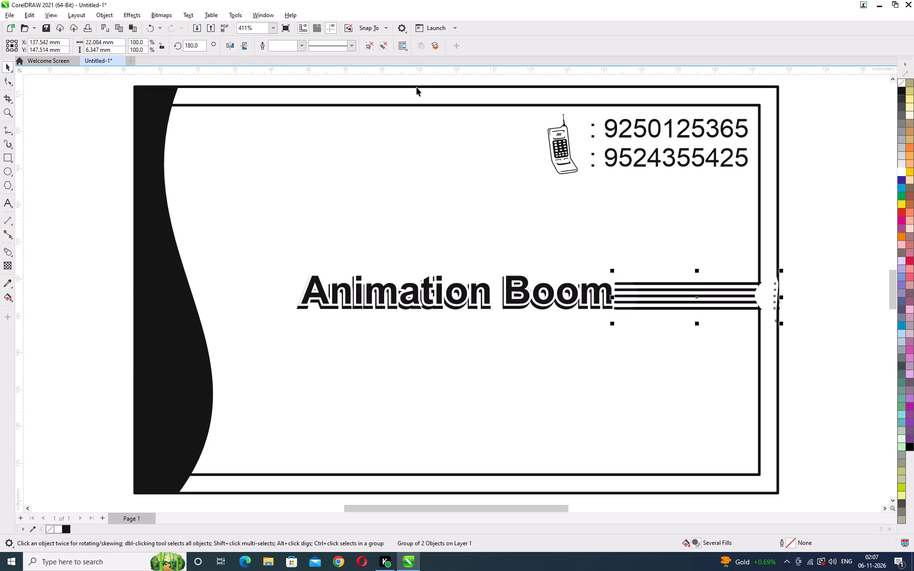
{"action": "key", "text": "l"}
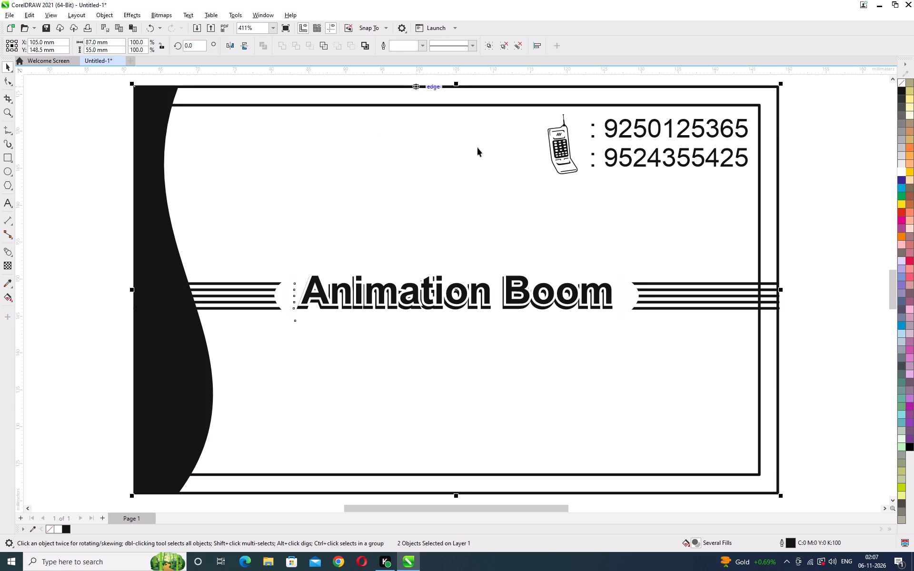
{"action": "left_click", "coordinate": [804, 197]}
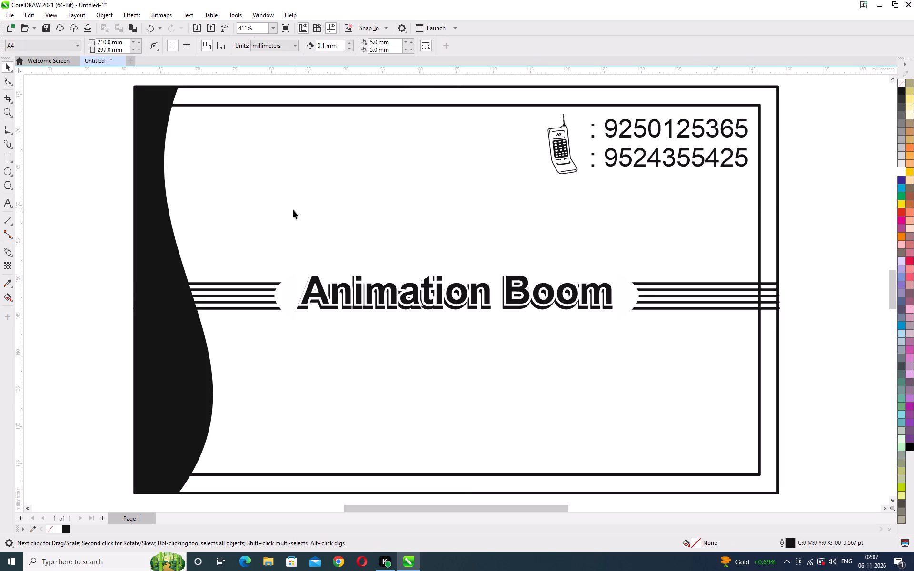
Start a text line above the "Animation Boom" text reading "Deals in : All type of Printing jobs, ".
{"action": "key", "text": "F8"}
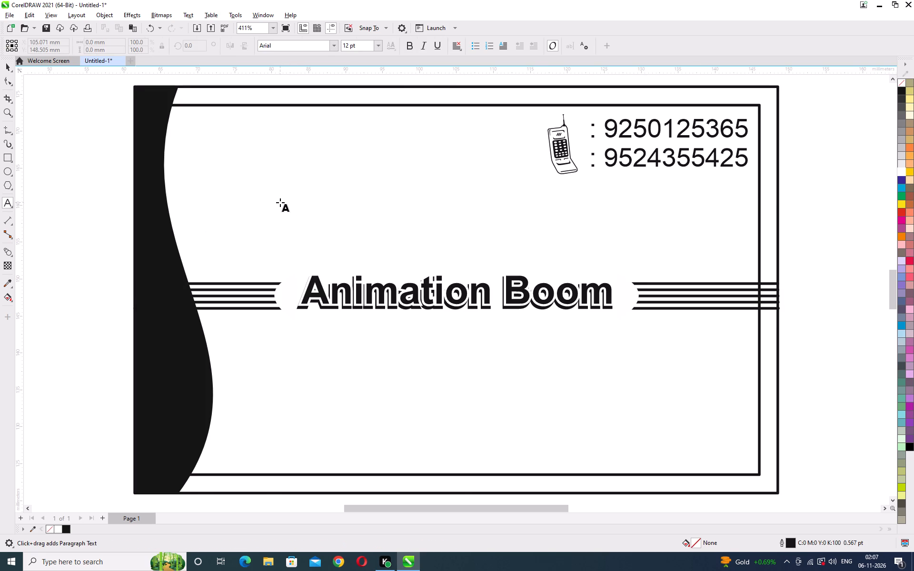
{"action": "left_click", "coordinate": [280, 202]}
{"action": "type", "text": "Deals"}
{"action": "key", "text": "space"}
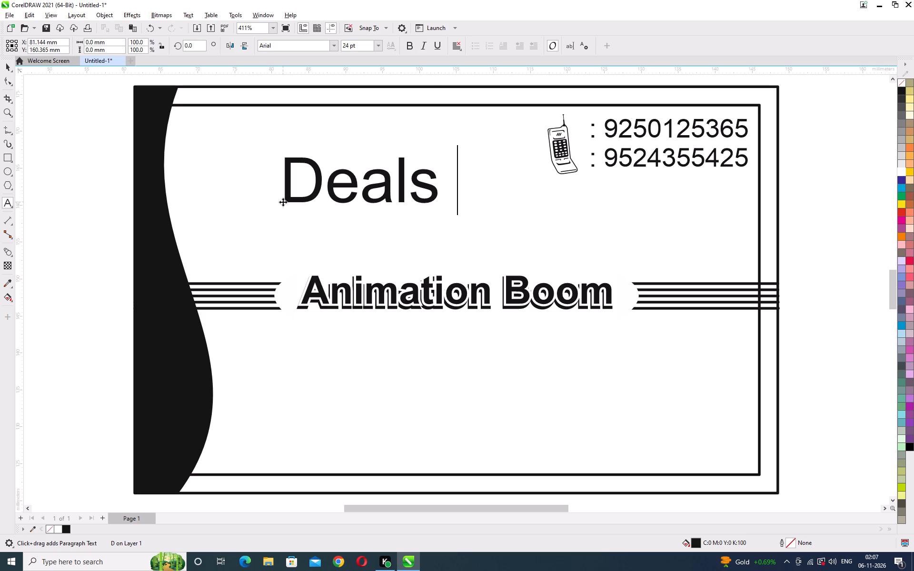
{"action": "type", "text": "in"}
{"action": "key", "text": "space"}
{"action": "type", "text": ":"}
{"action": "key", "text": "space"}
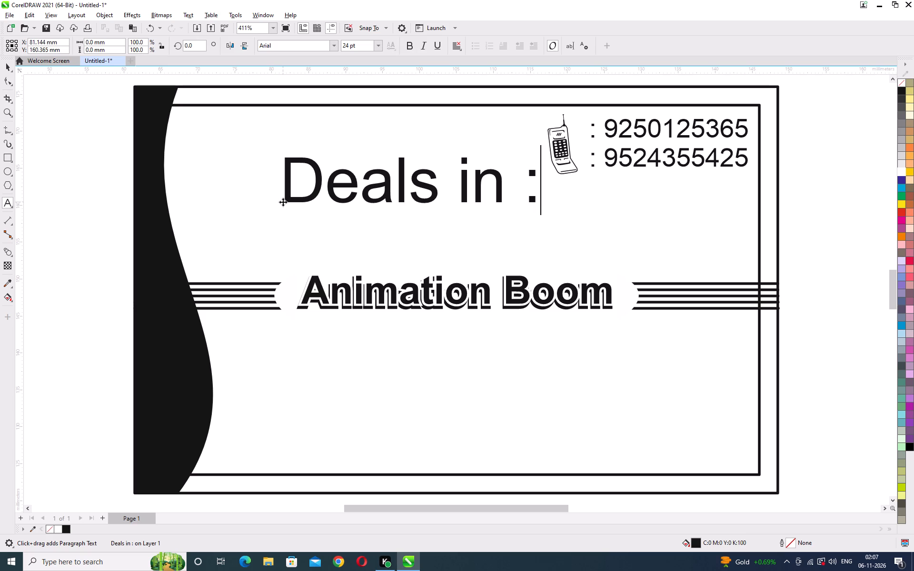
{"action": "key", "text": "shift+a"}
{"action": "type", "text": "ll type"}
{"action": "key", "text": "space"}
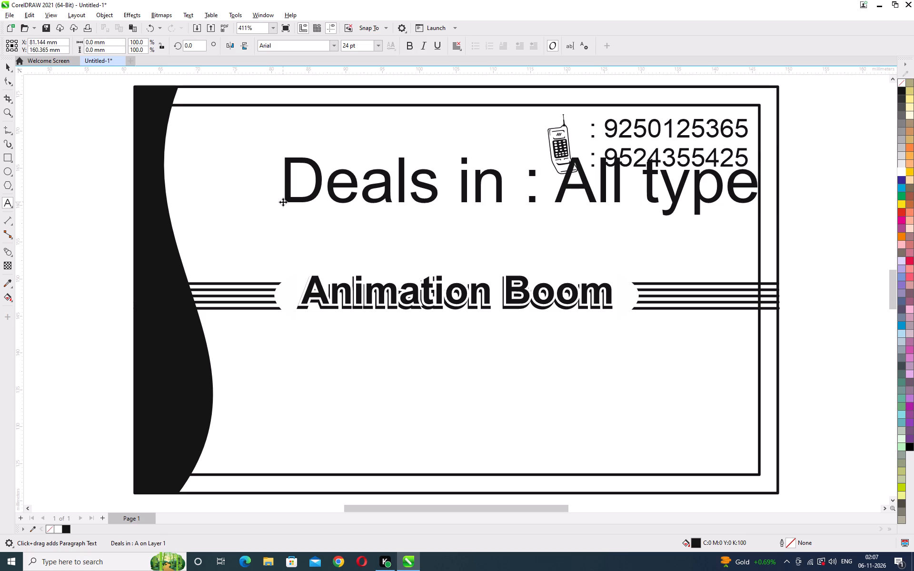
{"action": "type", "text": "of Printing"}
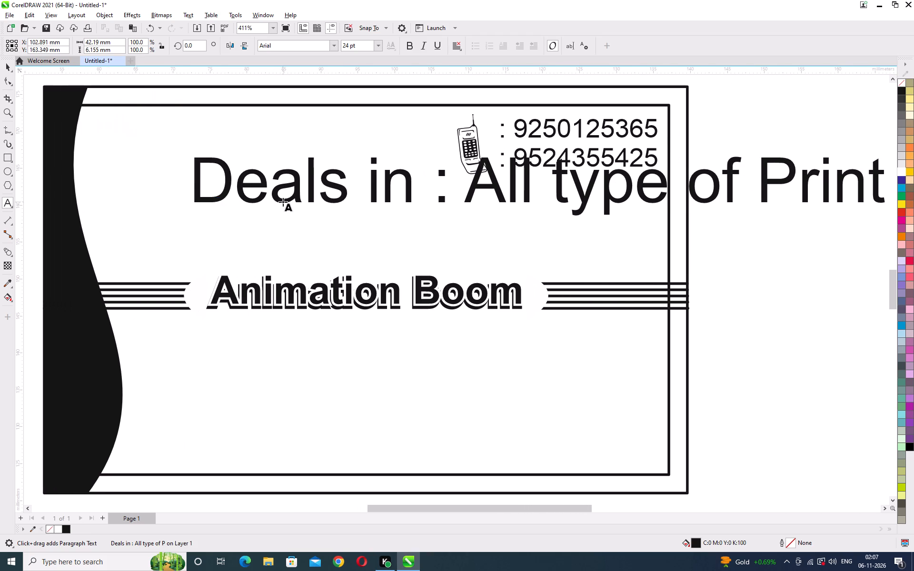
{"action": "key", "text": "space"}
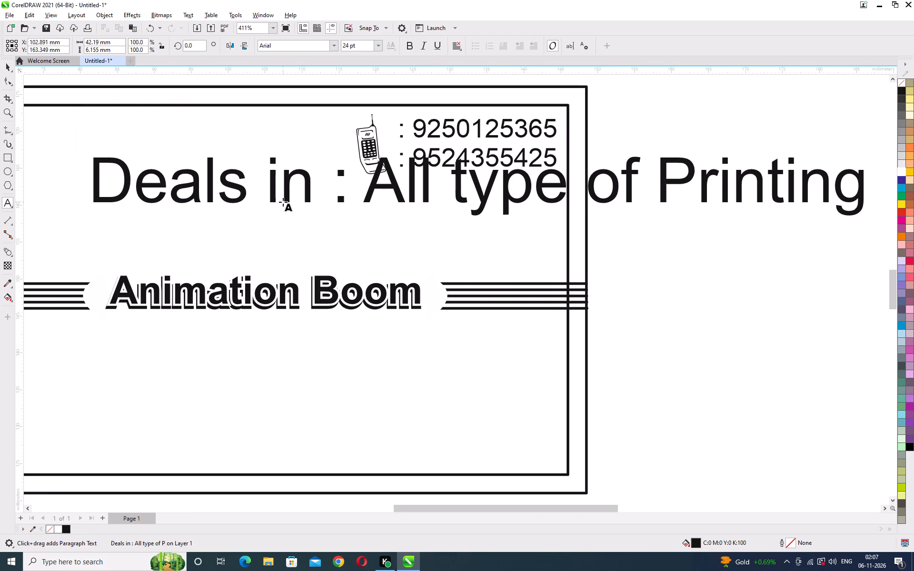
{"action": "type", "text": "jobs"}
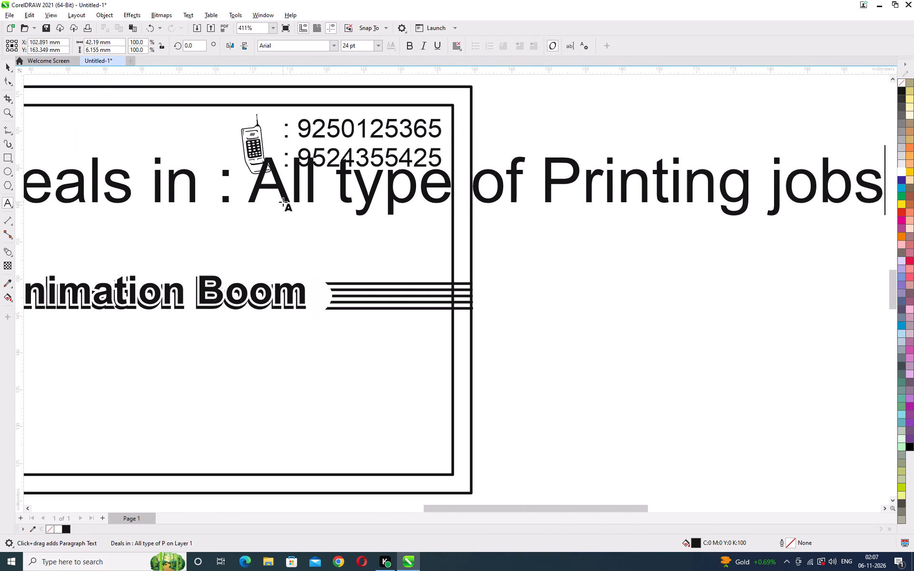
{"action": "type", "text": ","}
{"action": "key", "text": "space"}
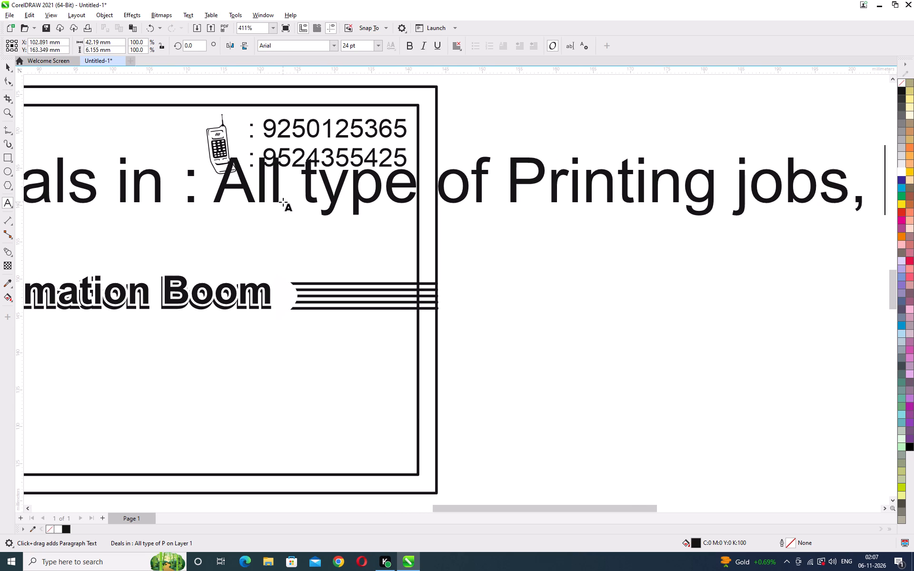
Continue the same text line with "Novelities Items & Marriage Cards.".
{"action": "type", "text": "Npo"}
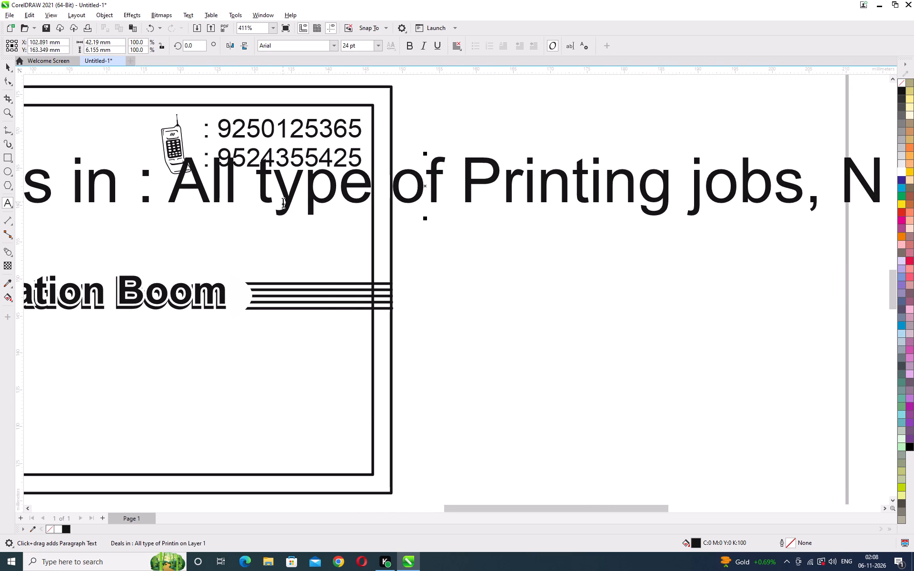
{"action": "type", "text": "ov"}
{"action": "key", "text": "BackSpace"}
{"action": "key", "text": "BackSpace"}
{"action": "key", "text": "BackSpace"}
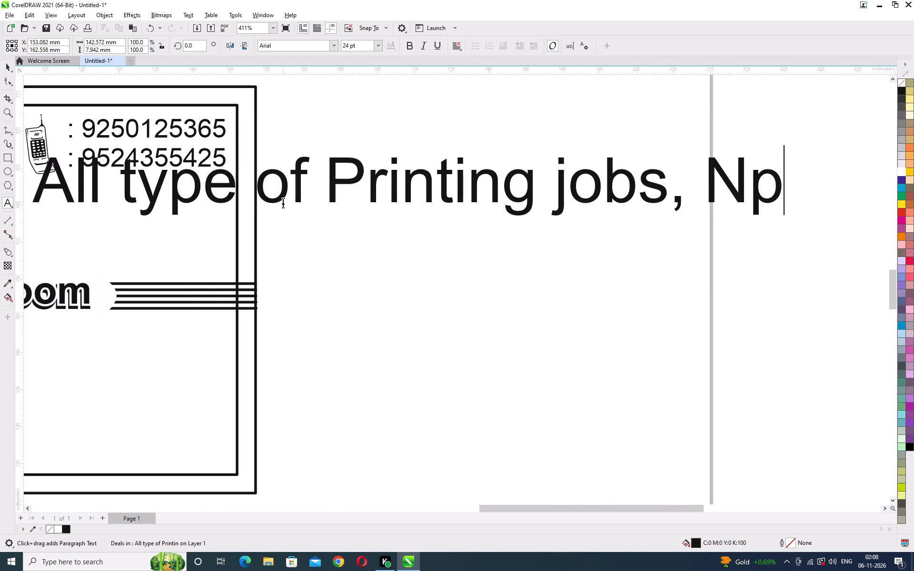
{"action": "key", "text": "BackSpace"}
{"action": "type", "text": "ovelitit"}
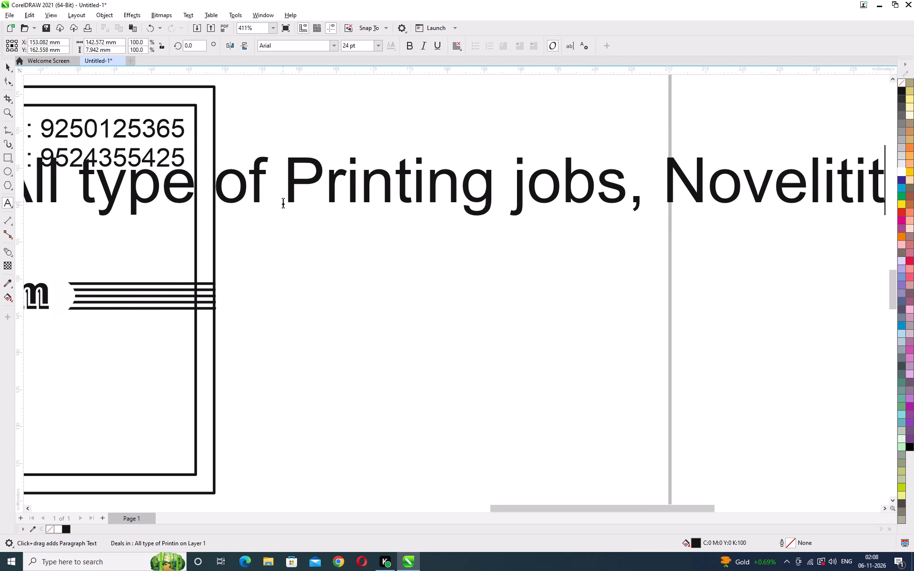
{"action": "key", "text": "BackSpace"}
{"action": "type", "text": "es"}
{"action": "key", "text": "space"}
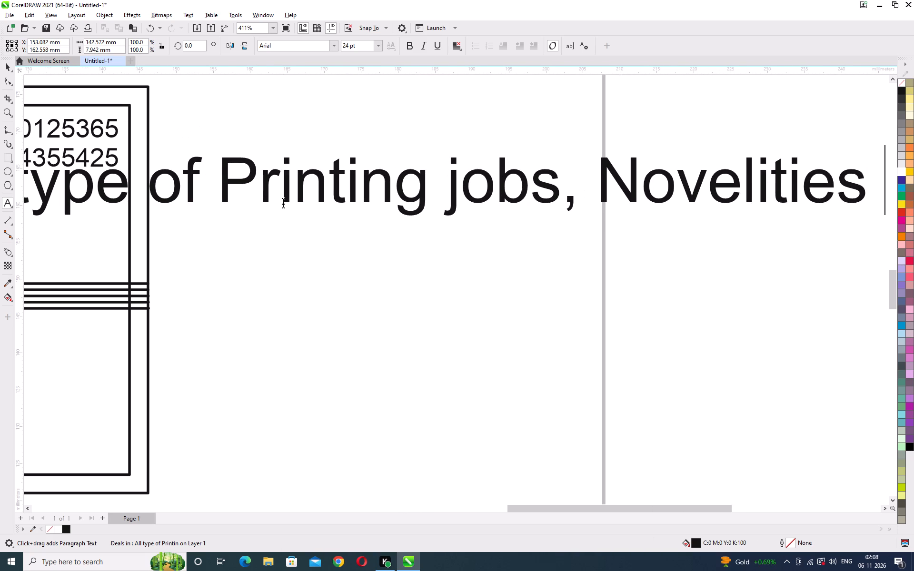
{"action": "type", "text": "Items & Marriage Cards"}
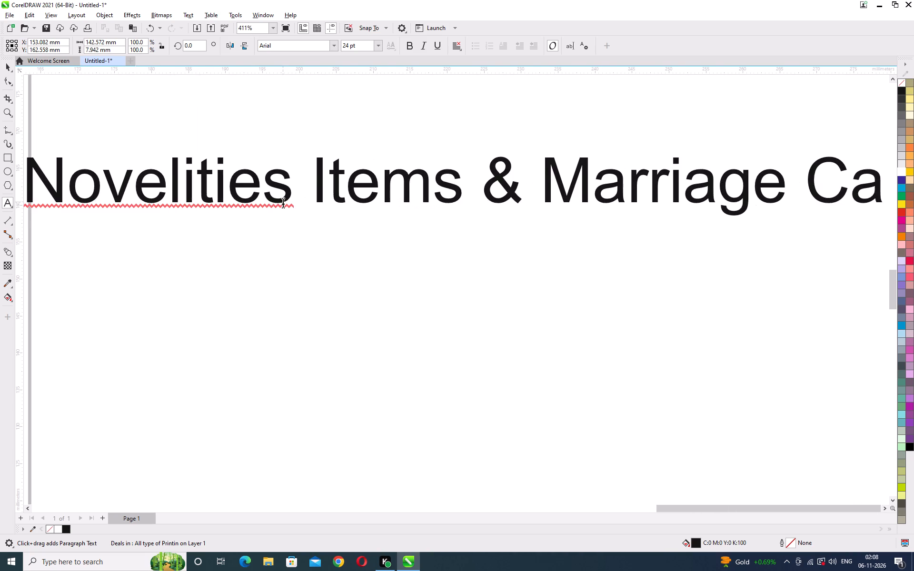
{"action": "key", "text": "slash"}
{"action": "key", "text": "ctrl+space"}
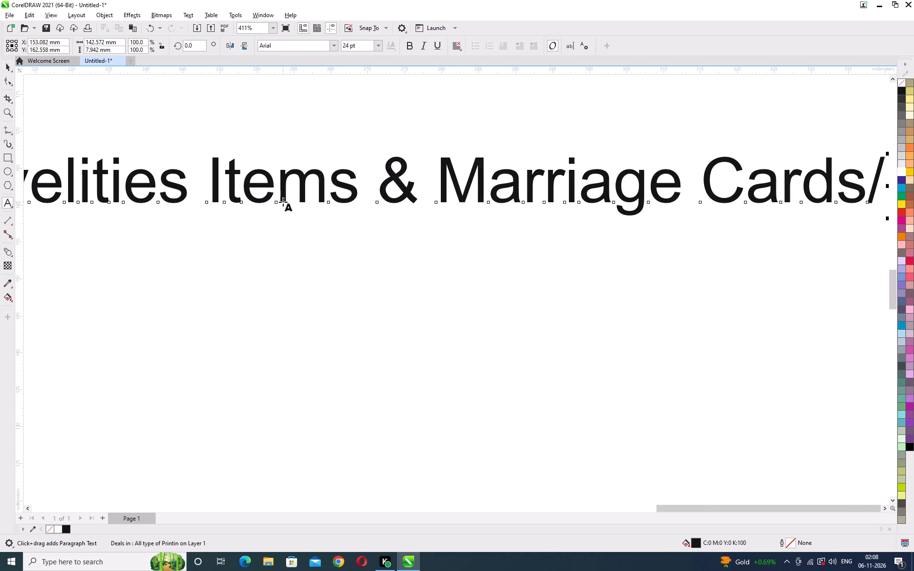
{"action": "key", "text": "F8"}
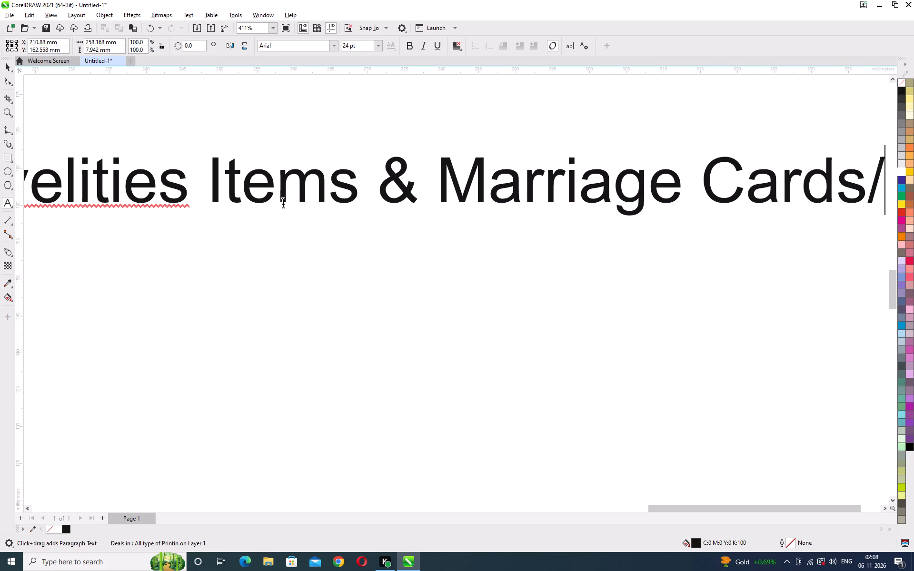
{"action": "key", "text": "BackSpace"}
{"action": "key", "text": "period"}
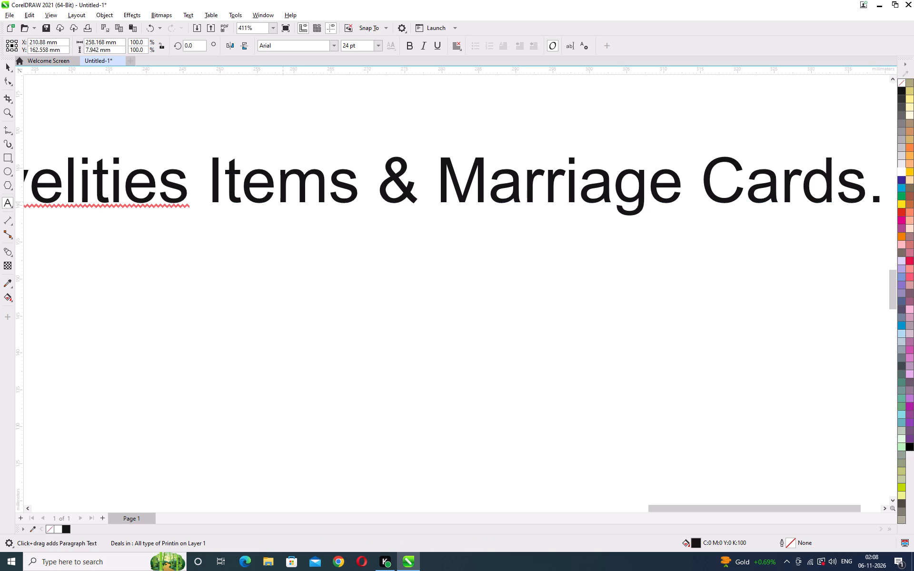
Set the font size of the "Deals in" text line to 10 pt.
{"action": "left_click", "coordinate": [8, 70]}
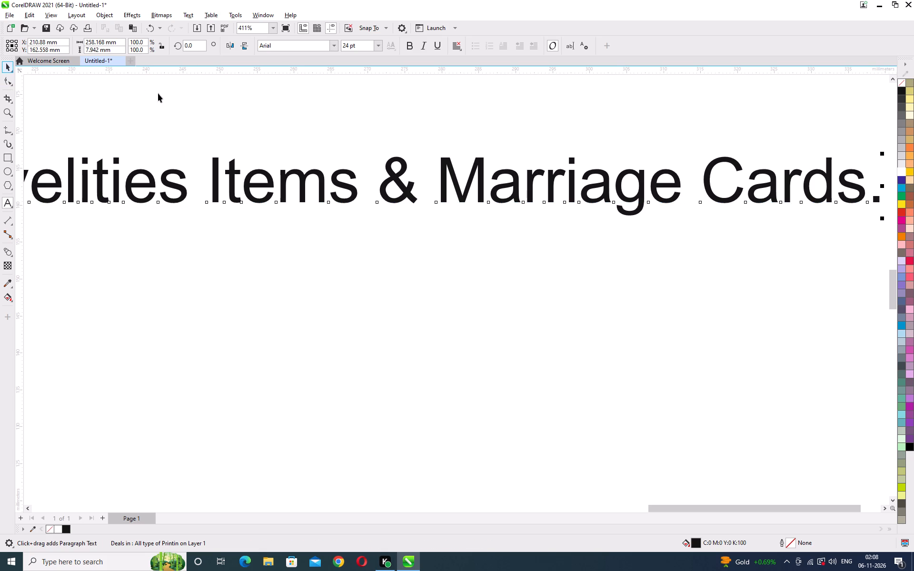
{"action": "left_click_drag", "start_coordinate": [363, 47], "coordinate": [319, 46]}
{"action": "left_click_drag", "start_coordinate": [364, 46], "coordinate": [328, 45]}
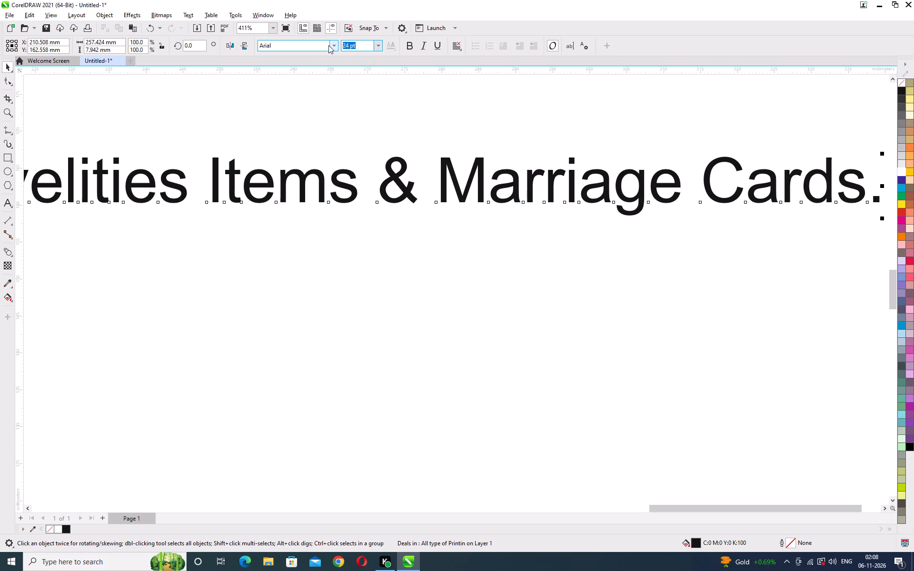
{"action": "type", "text": "10"}
{"action": "key", "text": "Return"}
{"action": "key", "text": "F4"}
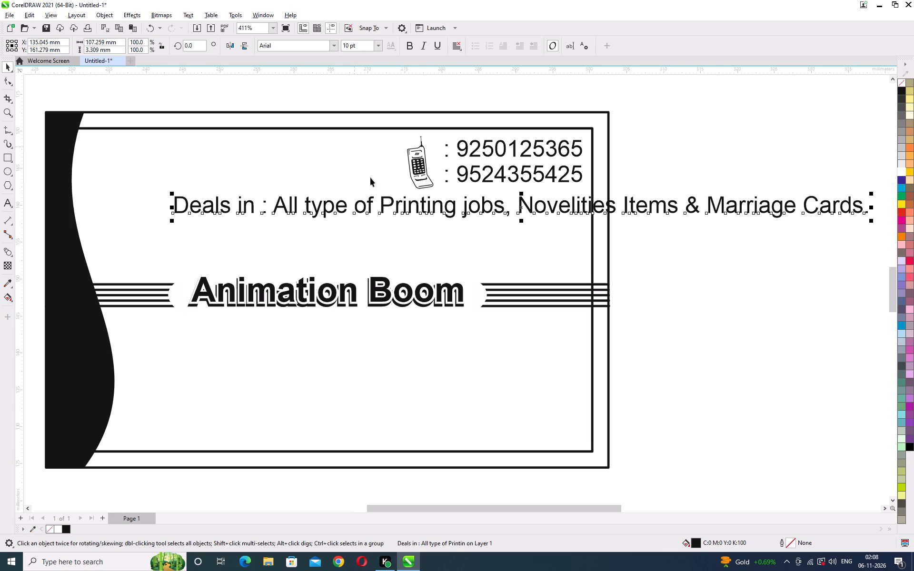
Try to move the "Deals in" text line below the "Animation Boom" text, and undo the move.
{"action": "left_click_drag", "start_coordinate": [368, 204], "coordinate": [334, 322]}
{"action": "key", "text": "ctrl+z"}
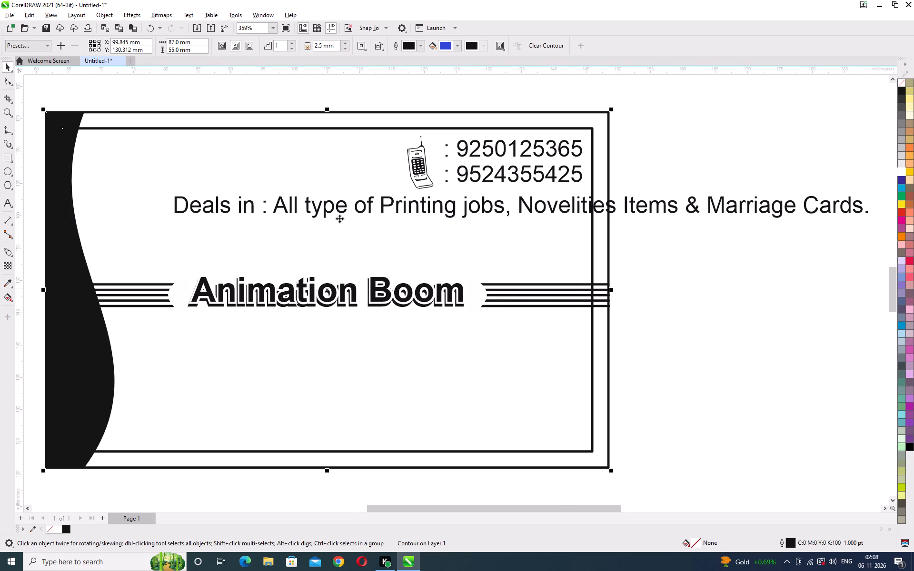
Capitalise the first letters of "Type" and "Jobs" in the "Deals in" text line.
{"action": "double_click", "coordinate": [332, 211]}
{"action": "left_click_drag", "start_coordinate": [311, 202], "coordinate": [316, 204]}
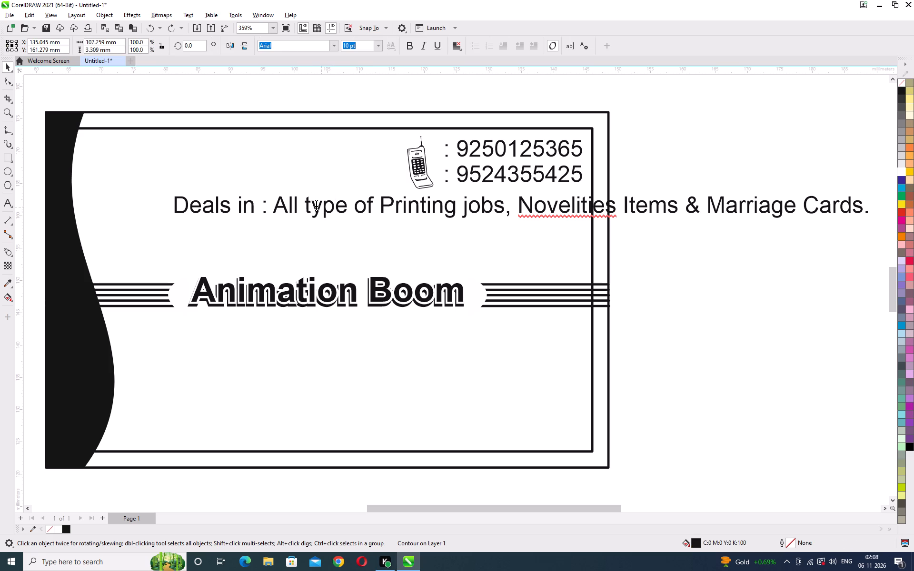
{"action": "left_click_drag", "start_coordinate": [316, 204], "coordinate": [304, 203]}
{"action": "key", "text": "shift+t"}
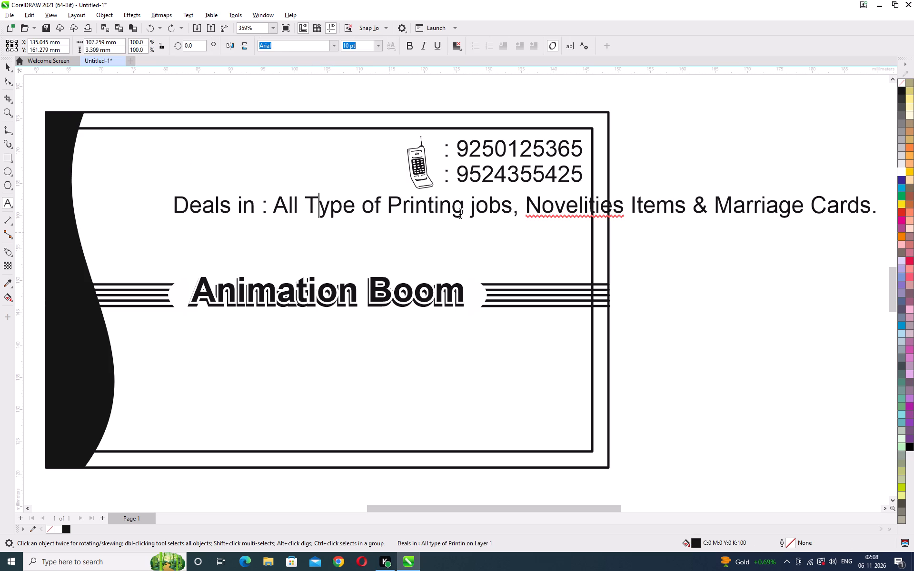
{"action": "left_click", "coordinate": [475, 208]}
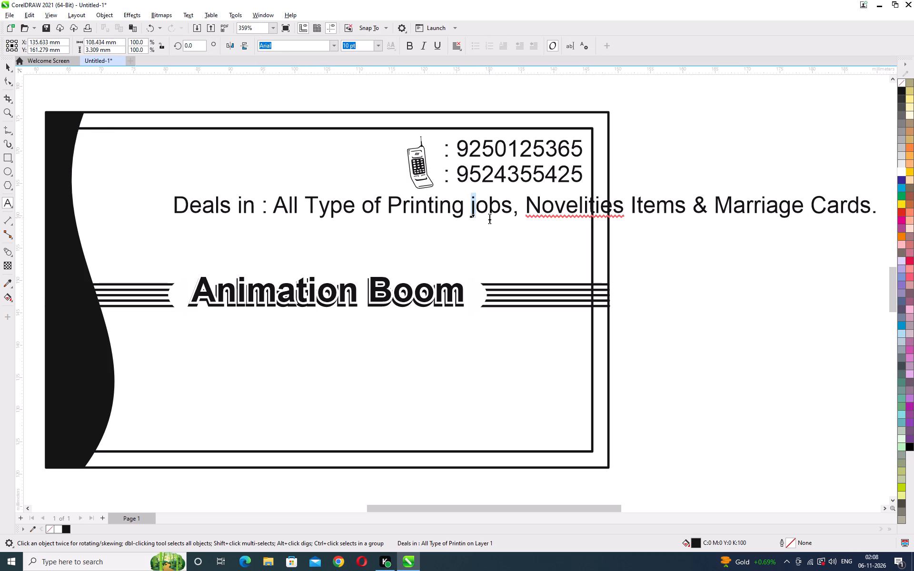
{"action": "key", "text": "shift+j"}
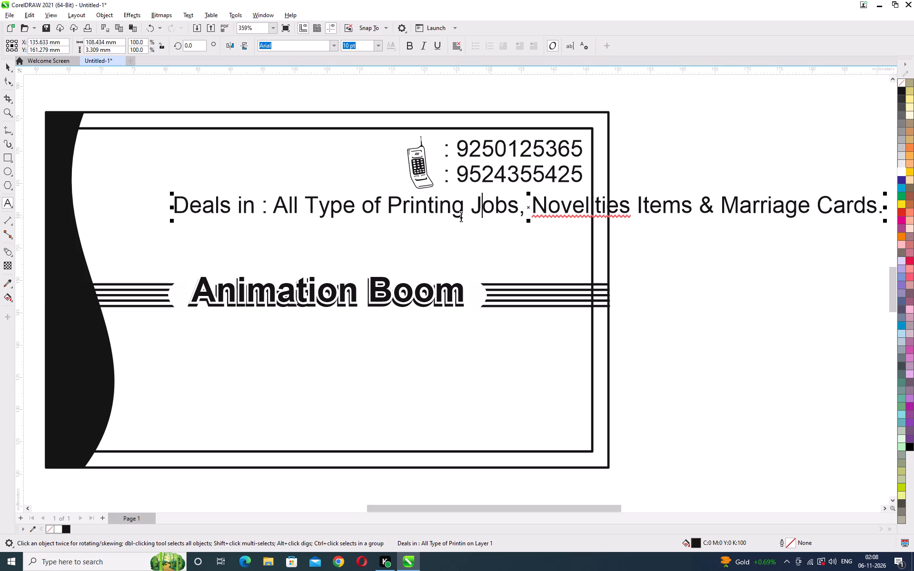
{"action": "left_click", "coordinate": [8, 69]}
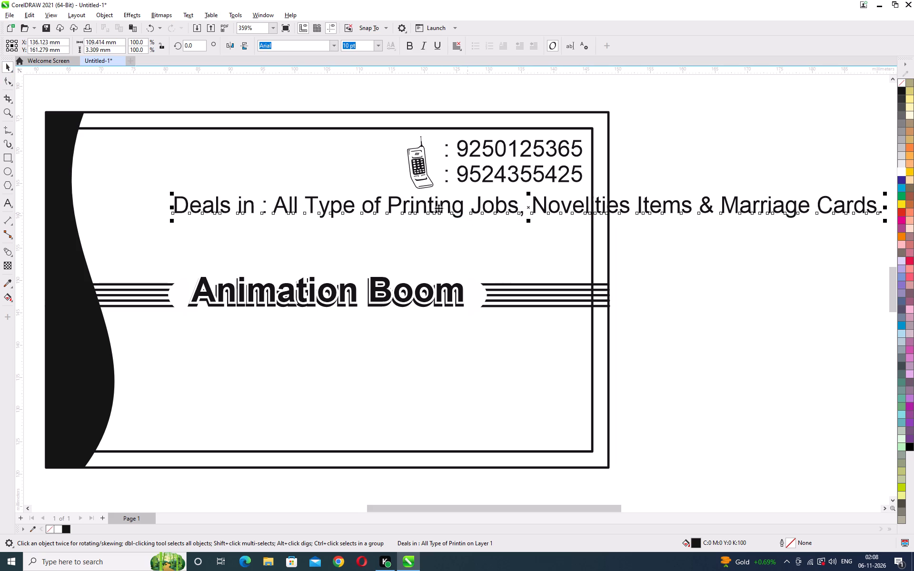
Move the "Deals in" text line just below the "Animation Boom" title and its accent lines.
{"action": "left_click_drag", "start_coordinate": [427, 210], "coordinate": [394, 276]}
{"action": "left_click_drag", "start_coordinate": [394, 276], "coordinate": [374, 341]}
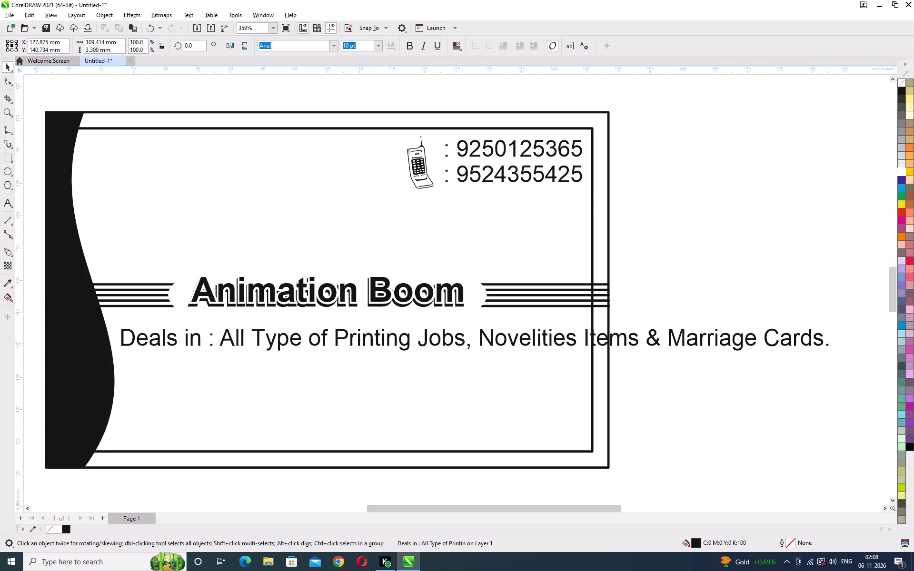
{"action": "left_click_drag", "start_coordinate": [374, 341], "coordinate": [372, 337]}
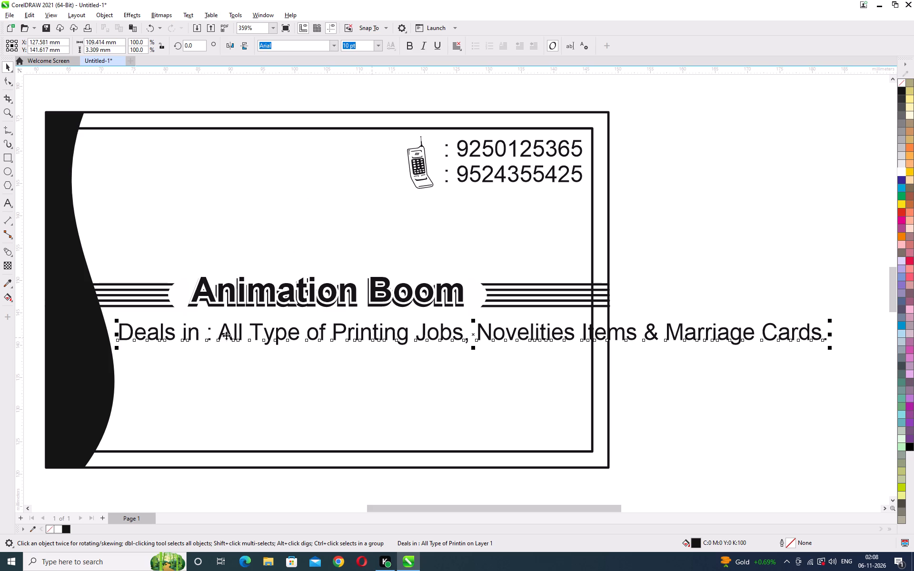
Make the words "Deals in :" bold in the text line below the title.
{"action": "double_click", "coordinate": [226, 335]}
{"action": "left_click_drag", "start_coordinate": [213, 330], "coordinate": [150, 330]}
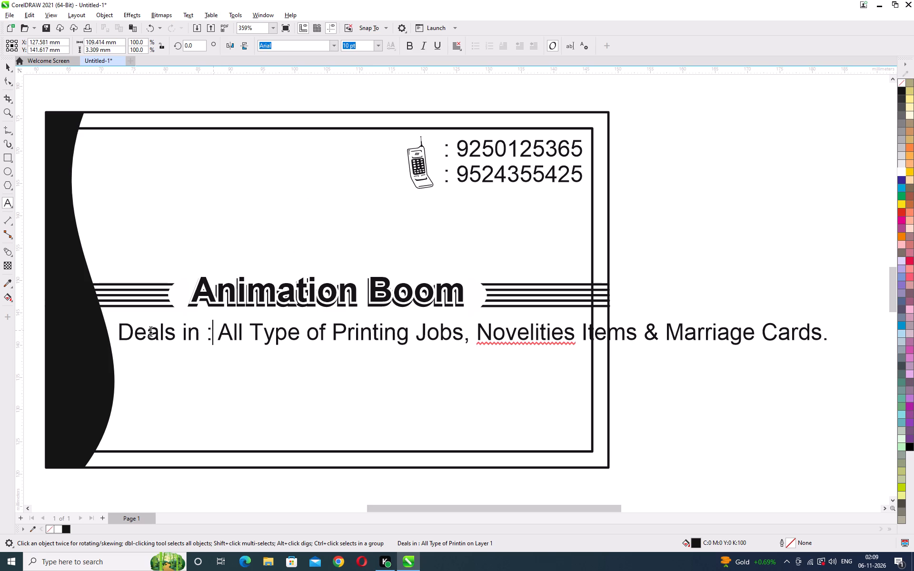
{"action": "left_click_drag", "start_coordinate": [150, 330], "coordinate": [119, 329]}
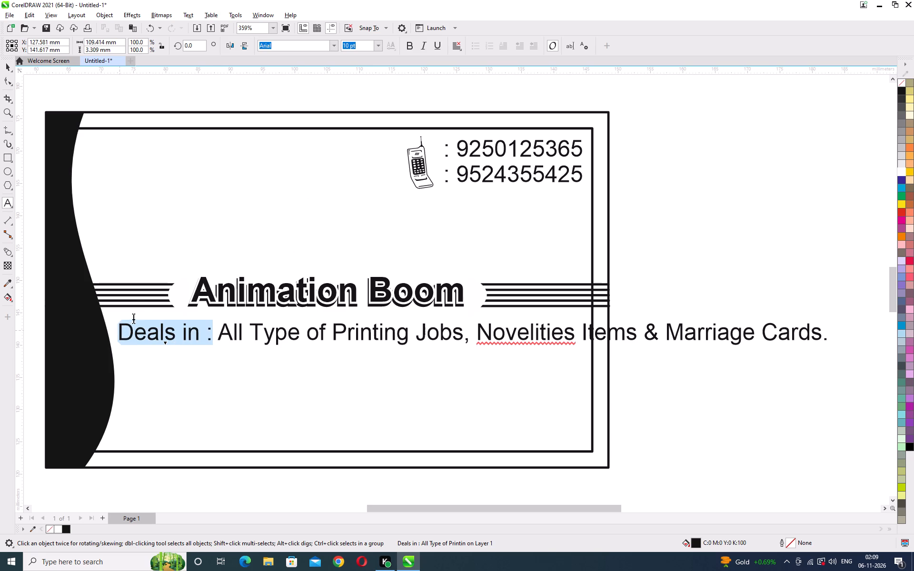
{"action": "left_click", "coordinate": [408, 49]}
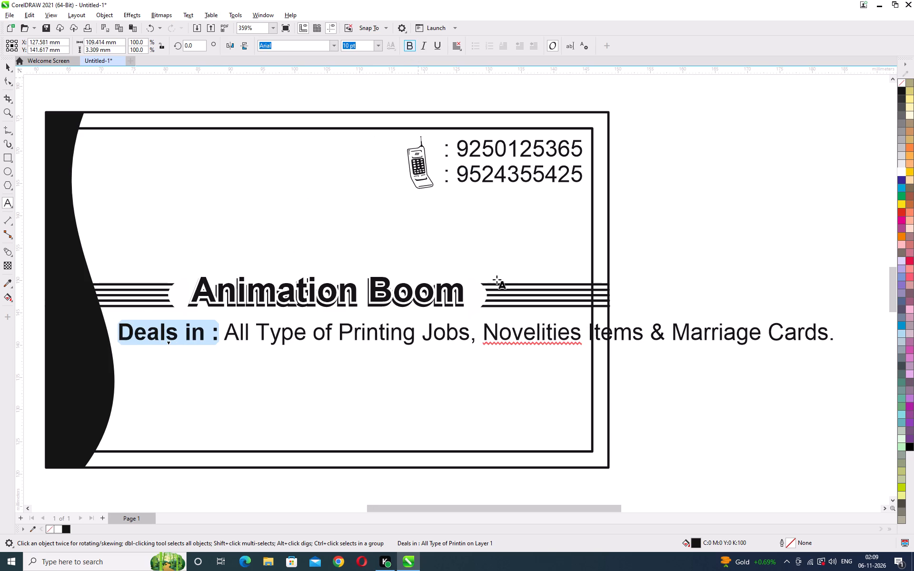
Break the "Deals in" text into two lines before "Novelities" and centre-align both lines.
{"action": "left_click", "coordinate": [485, 328]}
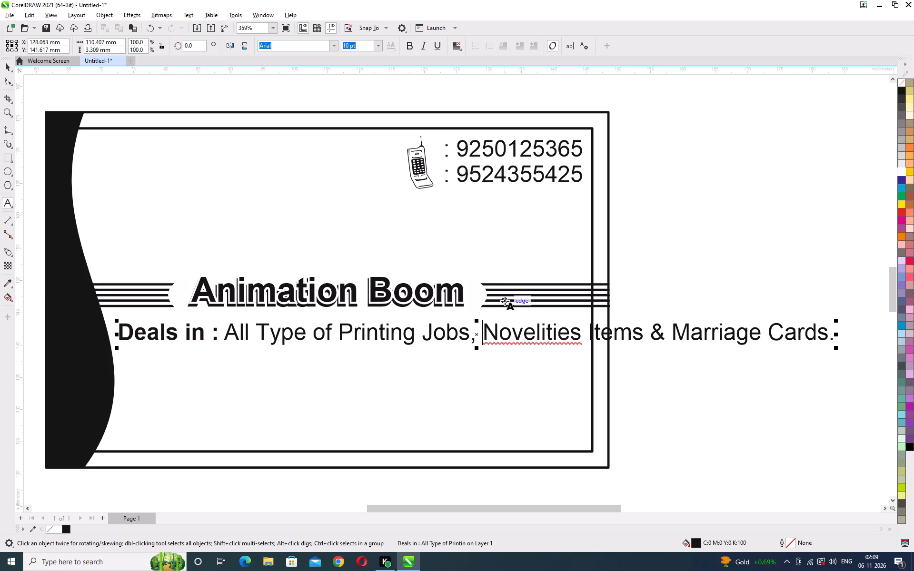
{"action": "key", "text": "Return"}
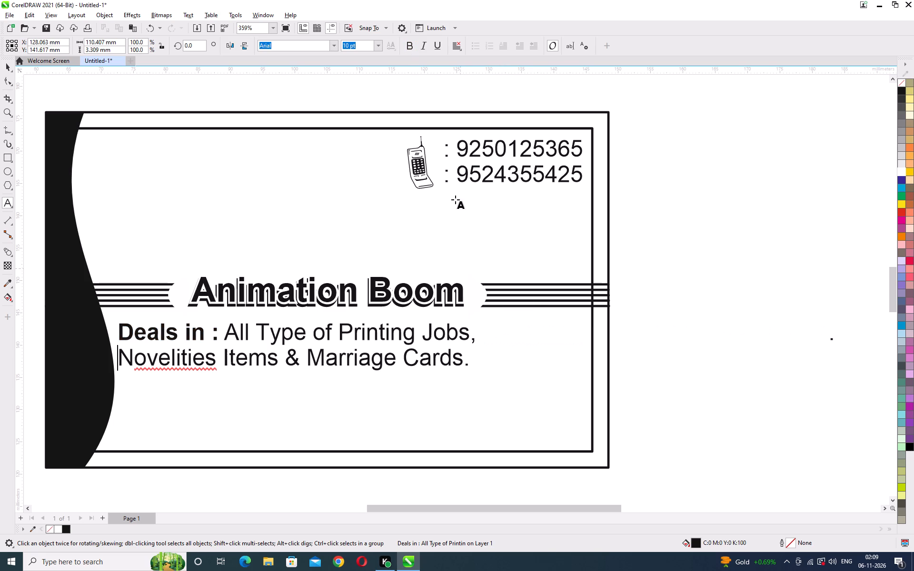
{"action": "left_click", "coordinate": [457, 48]}
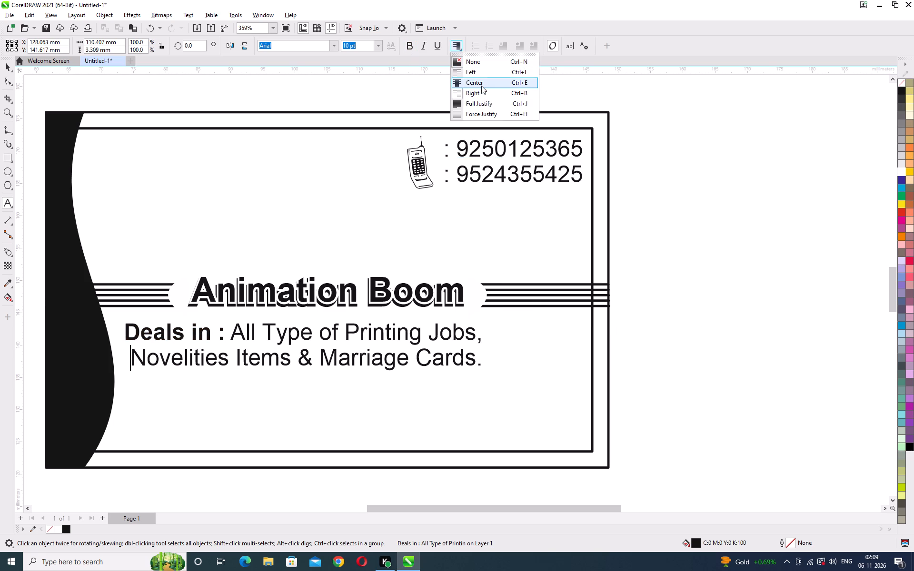
{"action": "left_click", "coordinate": [481, 86]}
{"action": "left_click", "coordinate": [7, 66]}
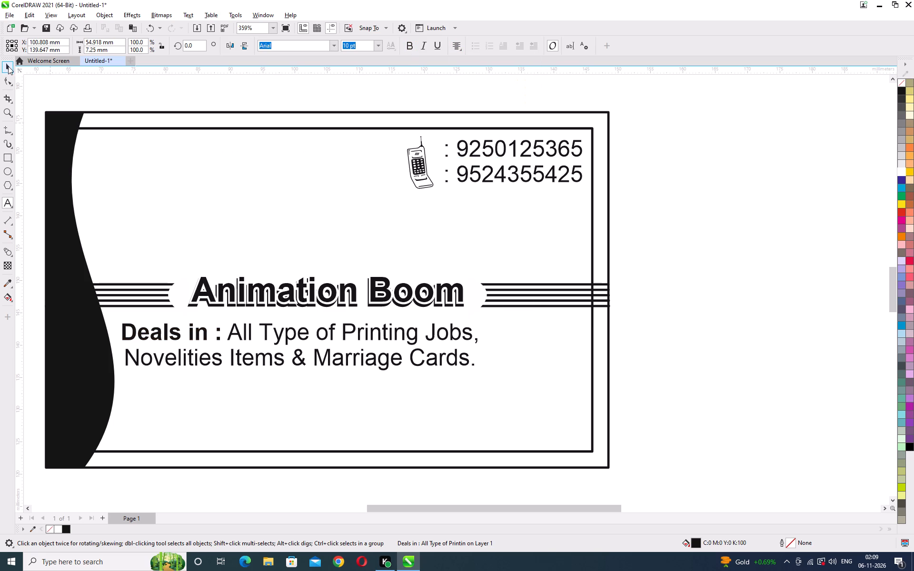
Centre the two-line "Deals in" text horizontally on the card's outer rectangle.
{"action": "left_click", "coordinate": [277, 113], "text": "shift"}
{"action": "key", "text": "c"}
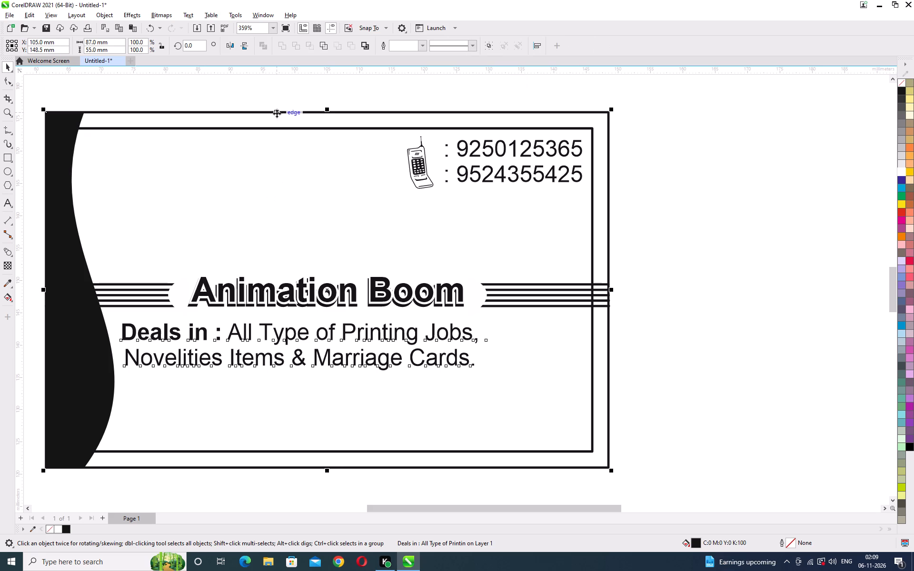
{"action": "left_click", "coordinate": [318, 88]}
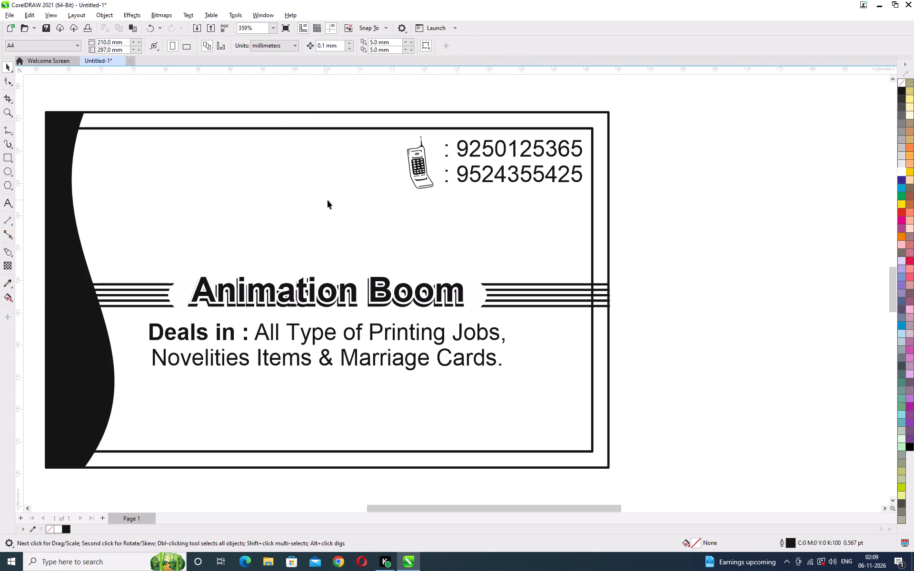
Draw a horizontal line about 76.5 mm long below the "Deals in" text, from the wavy shape to the card's outer right edge.
{"action": "key", "text": "F5"}
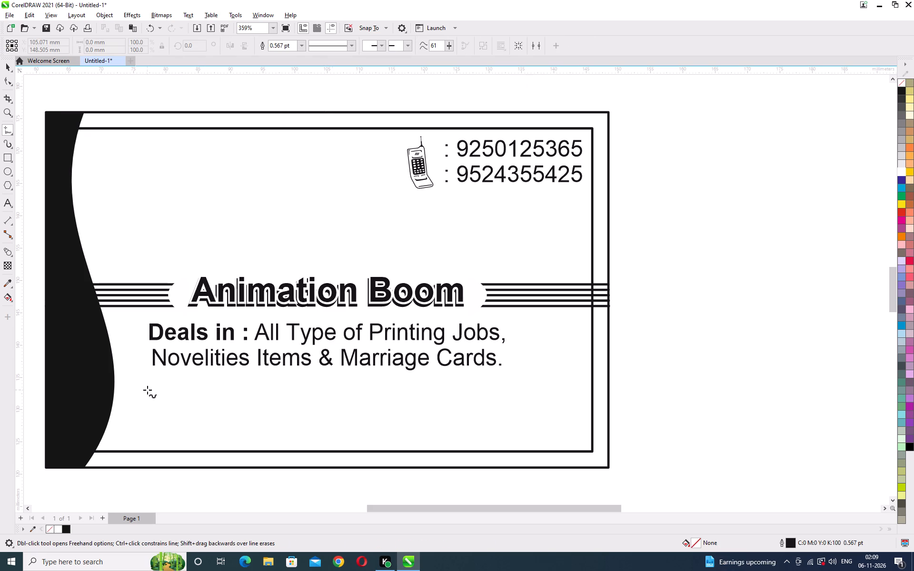
{"action": "left_click", "coordinate": [116, 379]}
{"action": "left_click", "coordinate": [608, 377], "text": "ctrl"}
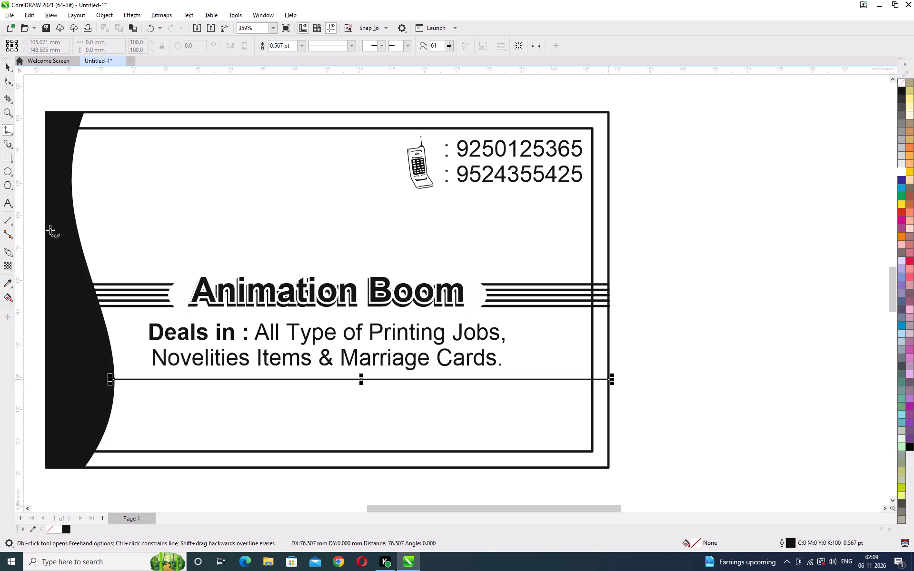
Set the new horizontal line's outline width to 1 pt.
{"action": "left_click", "coordinate": [10, 67]}
{"action": "key", "text": "F12"}
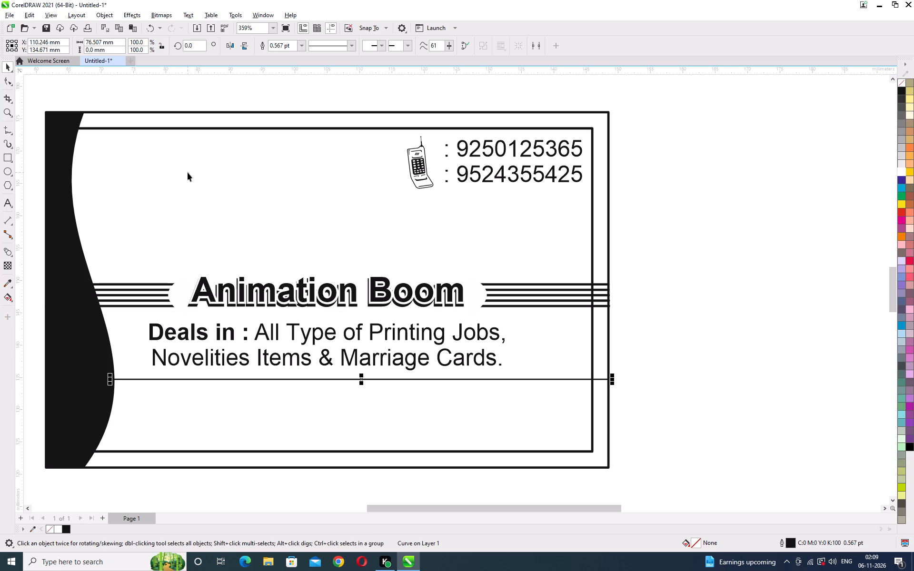
{"action": "key", "text": "1"}
{"action": "key", "text": "Return"}
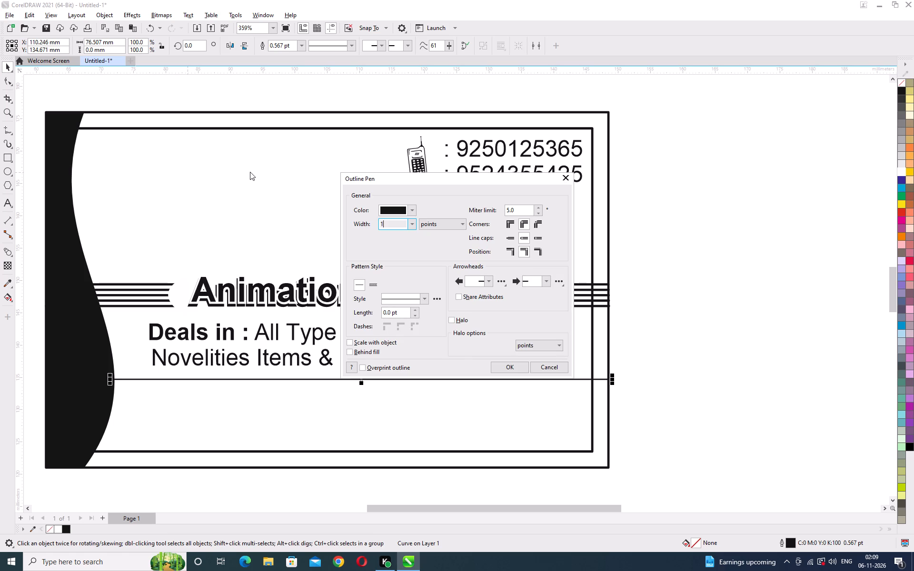
Duplicate the horizontal line and shift the copy down by about 0.7 mm.
{"action": "key", "text": "plus"}
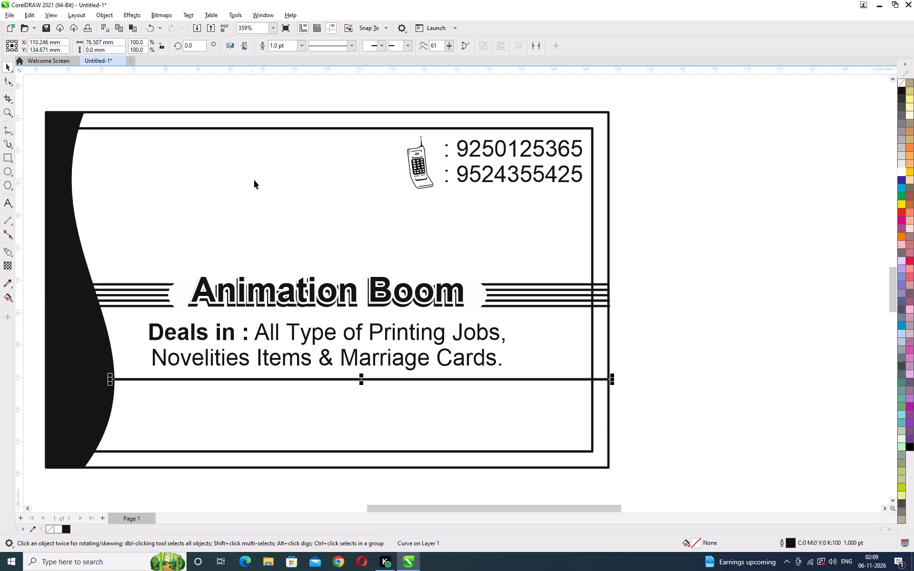
{"action": "key", "text": "Down"}
{"action": "key", "text": "Down"}
{"action": "key", "text": "Down"}
{"action": "key", "text": "Down"}
{"action": "key", "text": "Down"}
{"action": "key", "text": "Down"}
{"action": "key", "text": "Down"}
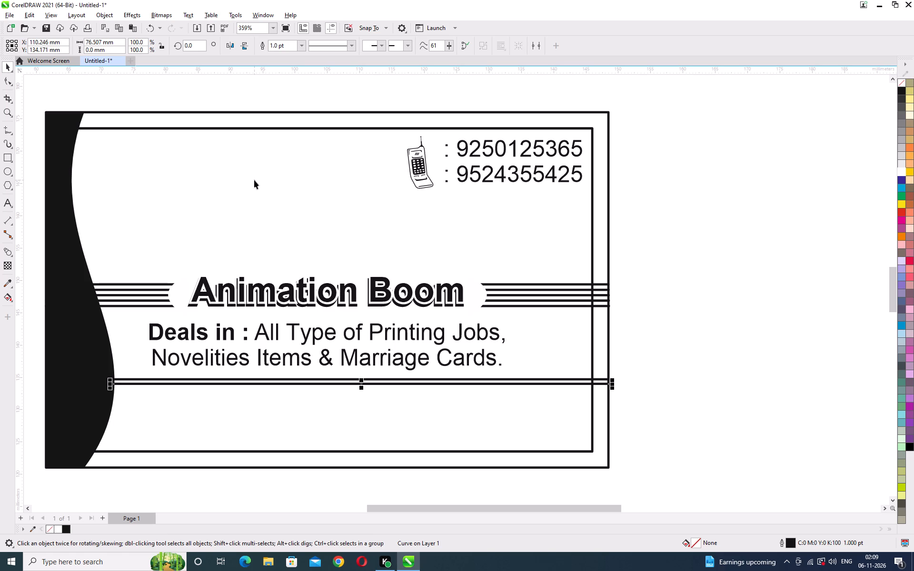
Set the duplicated line's outline width to 0.5 pt and nudge it up 0.2 mm towards the thicker line.
{"action": "key", "text": "F12"}
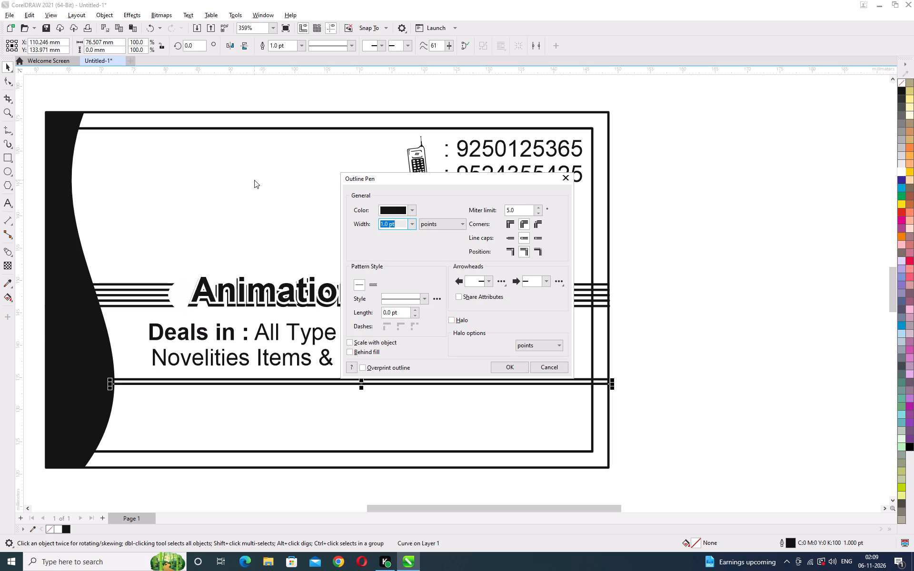
{"action": "type", "text": "0.5"}
{"action": "key", "text": "Return"}
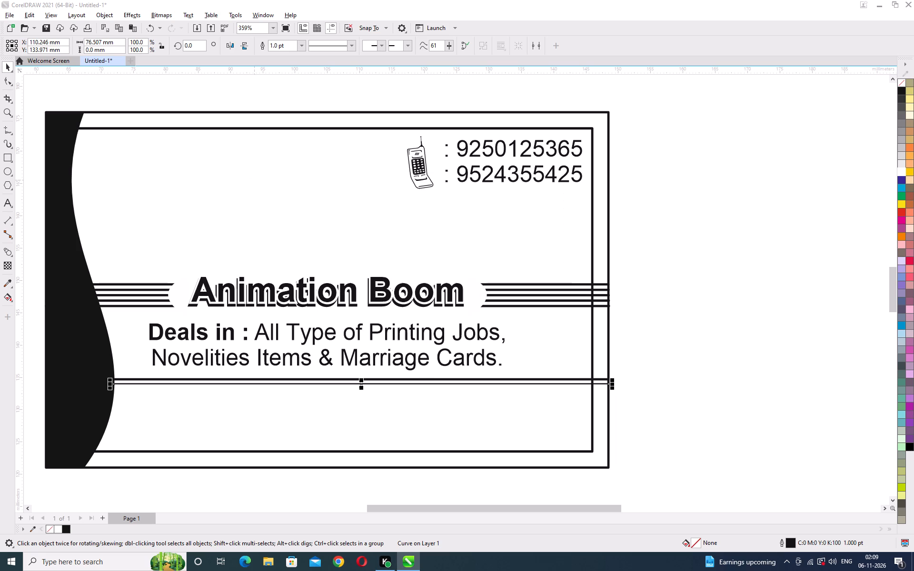
{"action": "key", "text": "Up"}
{"action": "key", "text": "Up"}
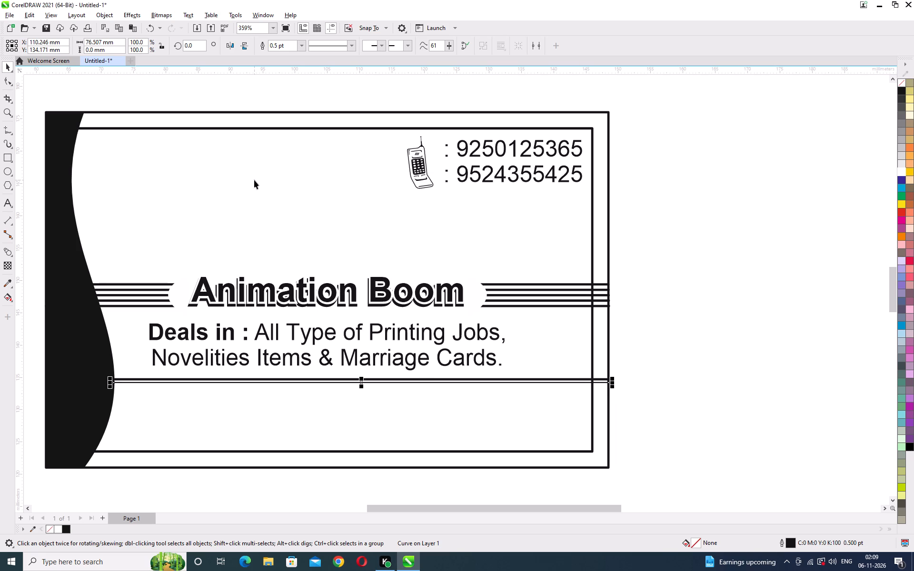
Duplicate the two-line "Deals in" text and shift the copy down about 10.6 mm, below the double line.
{"action": "left_click", "coordinate": [326, 333]}
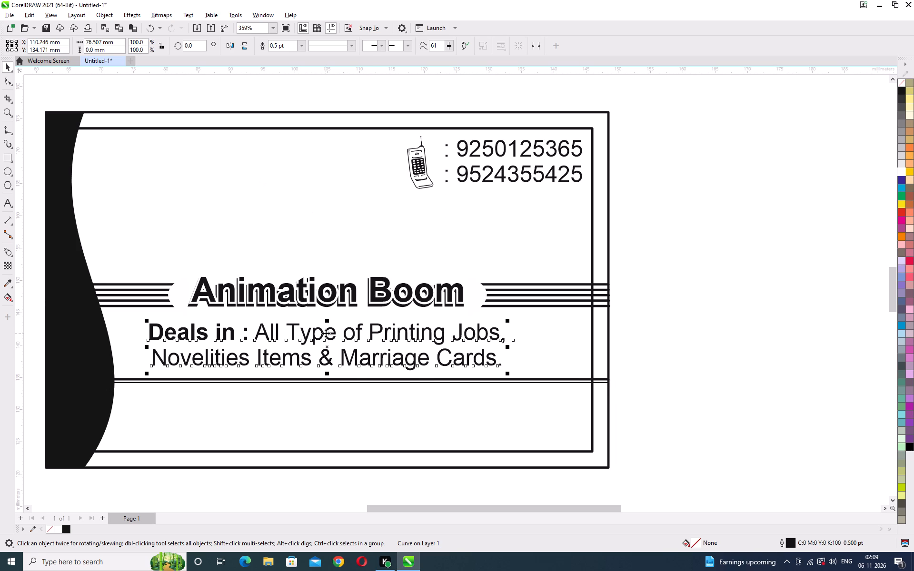
{"action": "key", "text": "plus"}
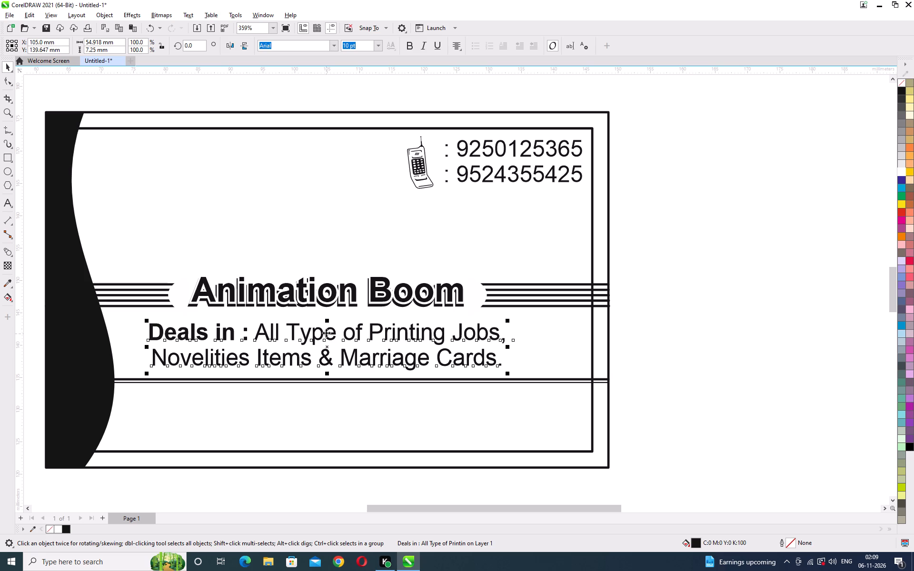
{"action": "key", "text": "shift+Down"}
{"action": "key", "text": "shift+Down"}
{"action": "key", "text": "shift+Down"}
{"action": "key", "text": "shift+Down"}
{"action": "key", "text": "shift+Down"}
{"action": "key", "text": "shift+Down"}
{"action": "key", "text": "shift+Down"}
{"action": "key", "text": "shift+Down"}
{"action": "key", "text": "shift+Down"}
{"action": "key", "text": "shift+Down"}
{"action": "key", "text": "shift+Down"}
{"action": "key", "text": "shift+Down"}
{"action": "key", "text": "shift+Down"}
{"action": "key", "text": "shift+Down"}
{"action": "key", "text": "shift+Down"}
{"action": "key", "text": "shift+Down"}
{"action": "key", "text": "shift+Down"}
{"action": "key", "text": "shift+Down"}
{"action": "key", "text": "shift+Down"}
{"action": "key", "text": "shift+Down"}
{"action": "key", "text": "shift+Down"}
{"action": "key", "text": "shift+Down"}
{"action": "key", "text": "shift+Down"}
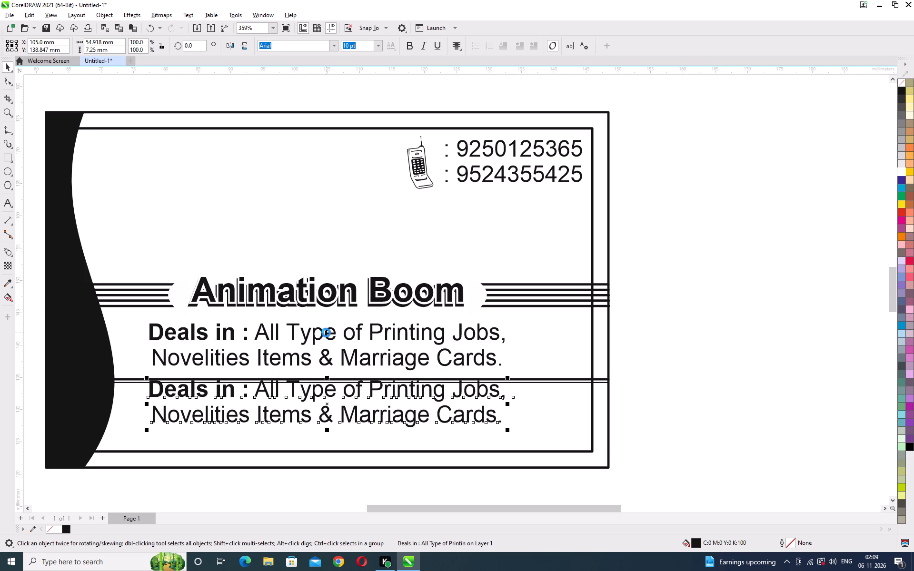
{"action": "key", "text": "shift+Down"}
{"action": "key", "text": "shift+Down"}
{"action": "key", "text": "shift+Down"}
{"action": "key", "text": "shift+Down"}
{"action": "key", "text": "shift+Down"}
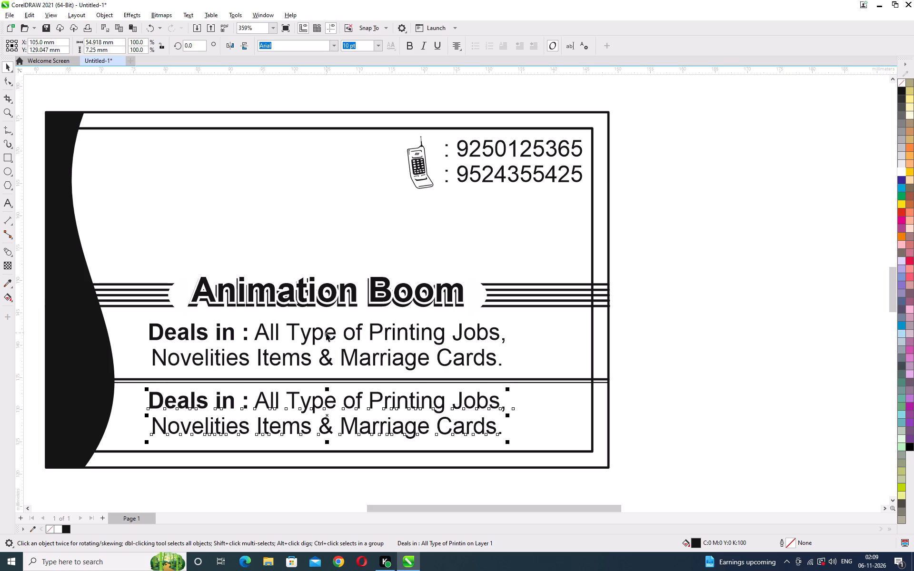
Replace the duplicated text below the double line with the business address's unit number, floor and market name.
{"action": "key", "text": "F9"}
{"action": "key", "text": "F9"}
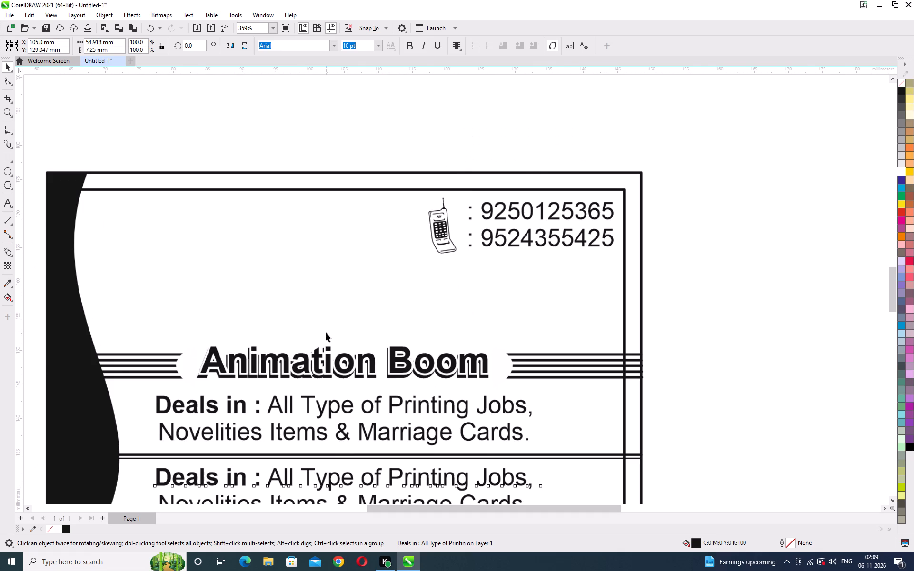
{"action": "key", "text": "F8"}
{"action": "key", "text": "ctrl+a"}
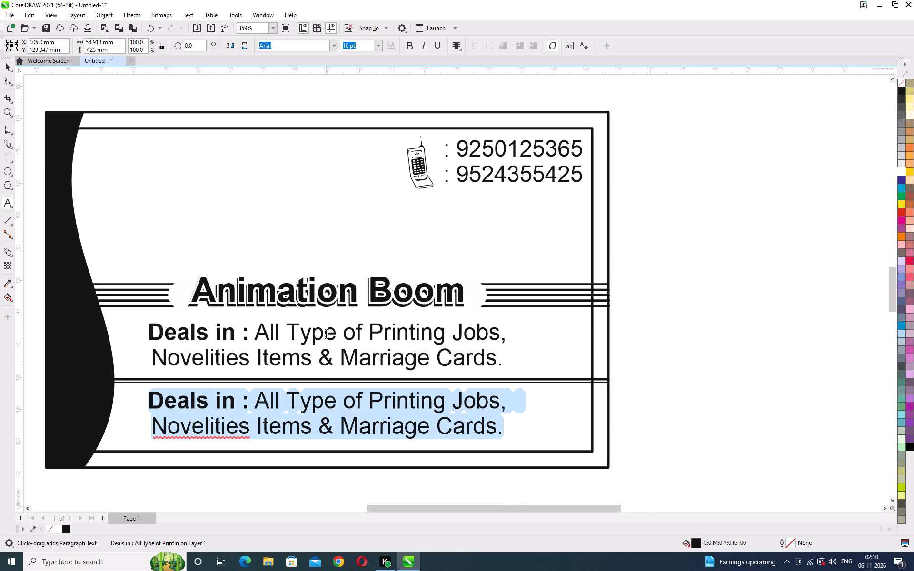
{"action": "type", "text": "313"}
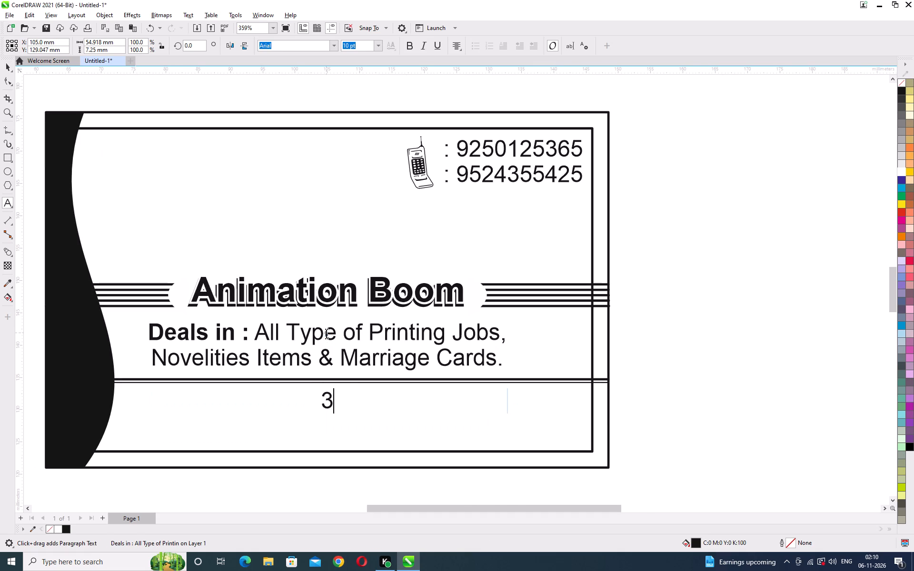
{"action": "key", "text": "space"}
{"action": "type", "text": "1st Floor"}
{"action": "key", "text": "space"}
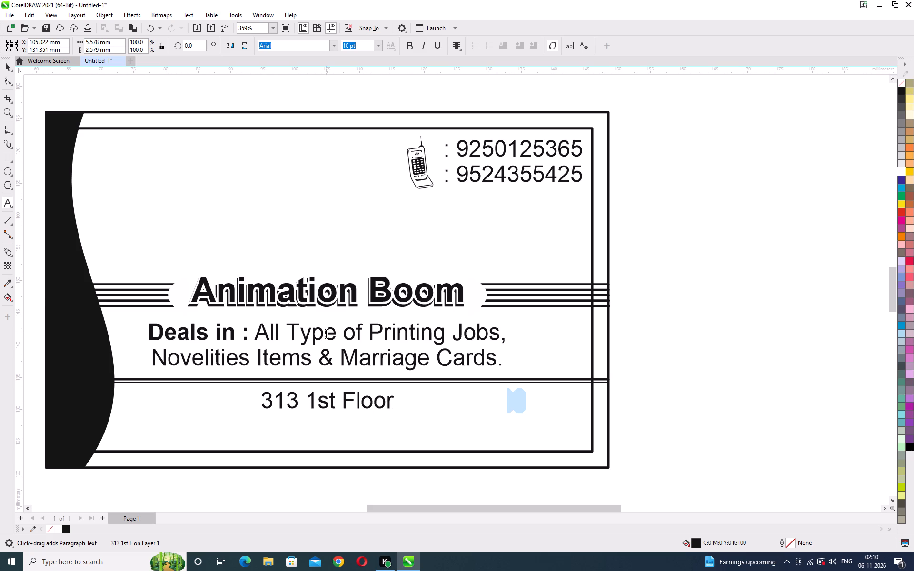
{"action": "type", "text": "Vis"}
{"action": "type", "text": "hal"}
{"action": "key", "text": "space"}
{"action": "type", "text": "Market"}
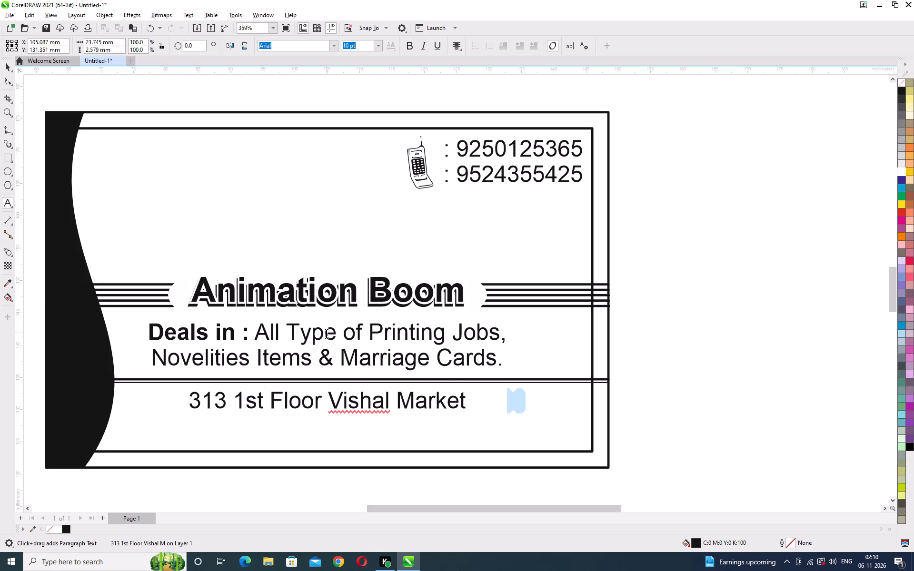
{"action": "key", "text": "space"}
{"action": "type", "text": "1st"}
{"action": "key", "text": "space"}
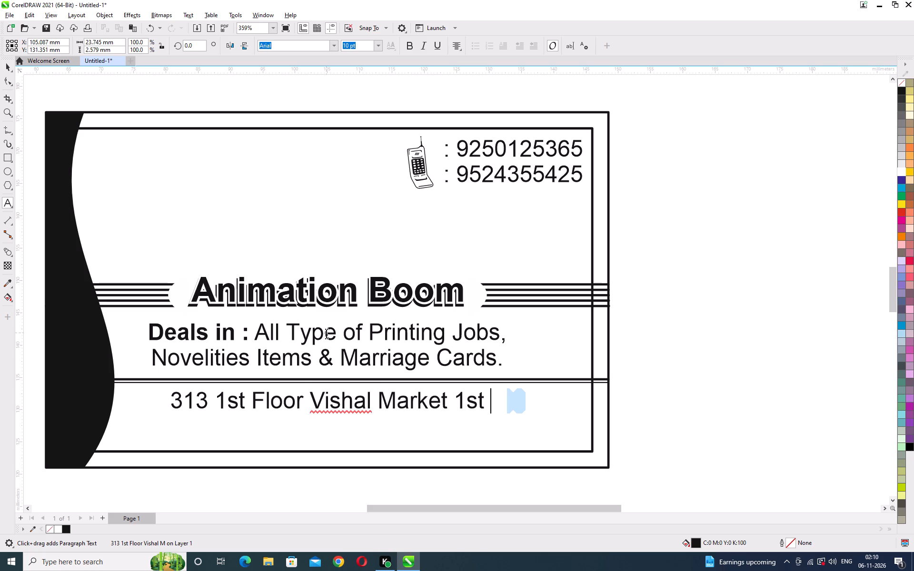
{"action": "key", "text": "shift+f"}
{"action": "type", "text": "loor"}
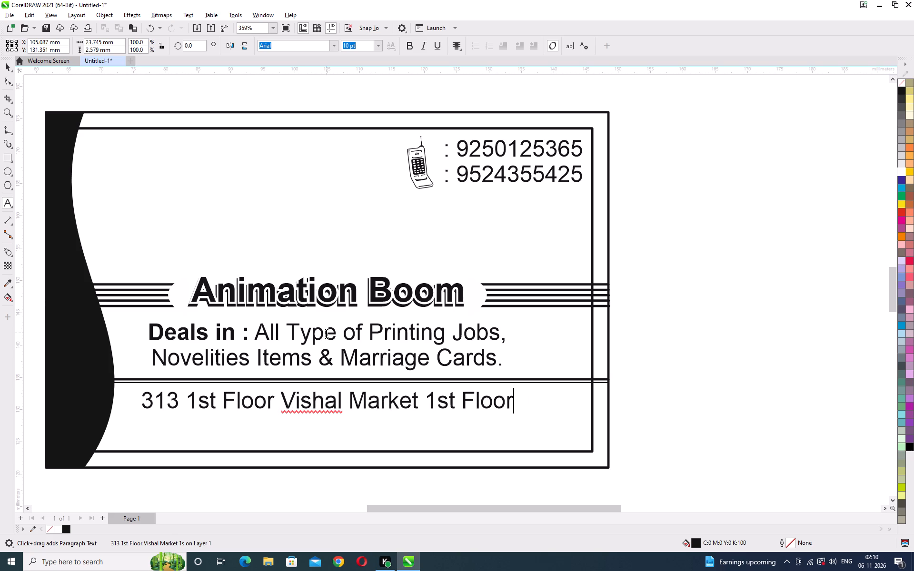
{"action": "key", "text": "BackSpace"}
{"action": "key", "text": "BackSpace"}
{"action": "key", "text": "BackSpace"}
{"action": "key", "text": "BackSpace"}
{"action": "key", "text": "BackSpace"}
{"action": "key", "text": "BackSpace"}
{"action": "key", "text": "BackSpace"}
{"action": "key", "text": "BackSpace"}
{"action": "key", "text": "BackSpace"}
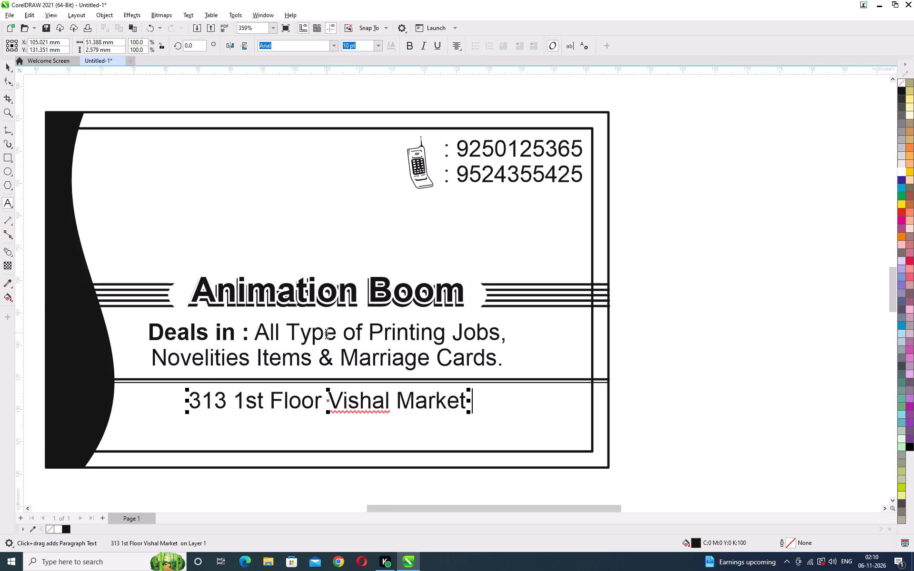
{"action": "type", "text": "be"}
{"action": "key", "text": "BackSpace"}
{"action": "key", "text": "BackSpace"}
Extend the address line with "Behind the" and the name of the neighbouring garden market.
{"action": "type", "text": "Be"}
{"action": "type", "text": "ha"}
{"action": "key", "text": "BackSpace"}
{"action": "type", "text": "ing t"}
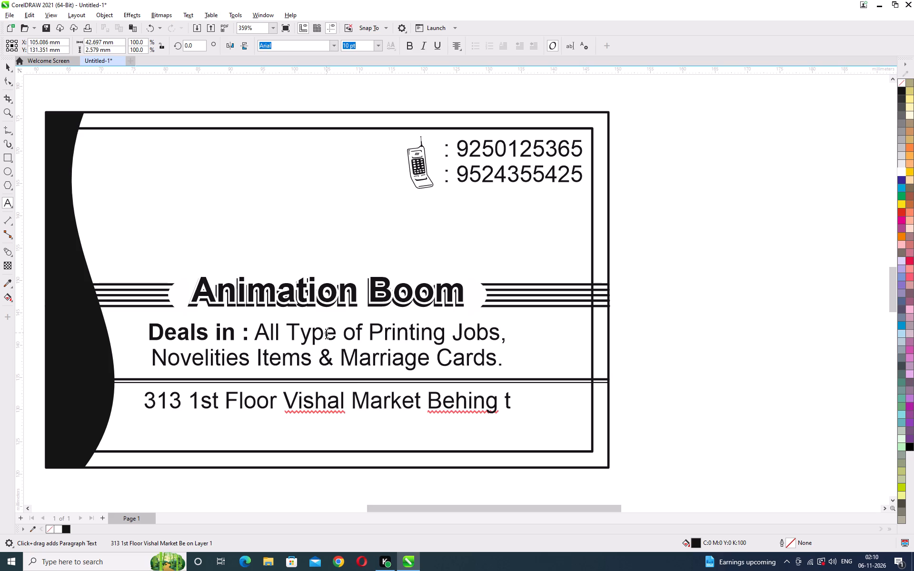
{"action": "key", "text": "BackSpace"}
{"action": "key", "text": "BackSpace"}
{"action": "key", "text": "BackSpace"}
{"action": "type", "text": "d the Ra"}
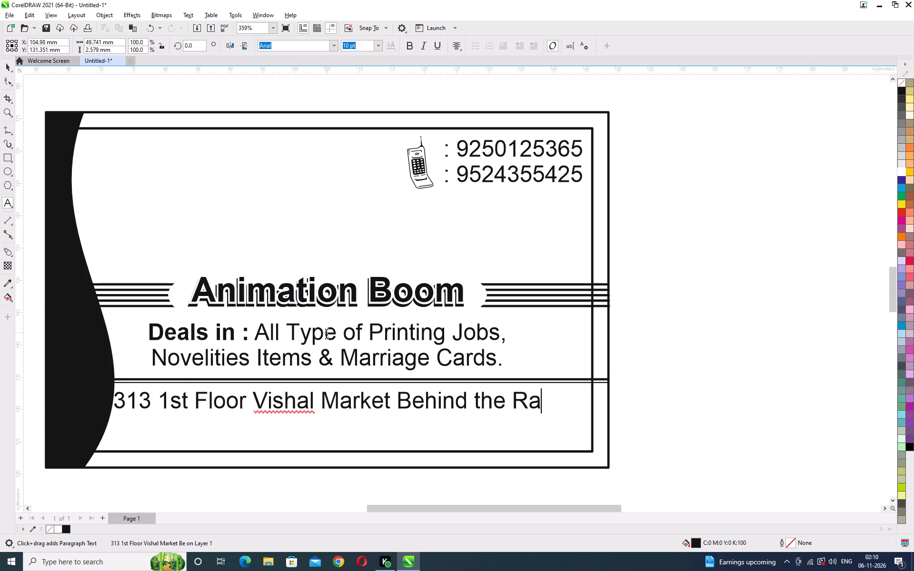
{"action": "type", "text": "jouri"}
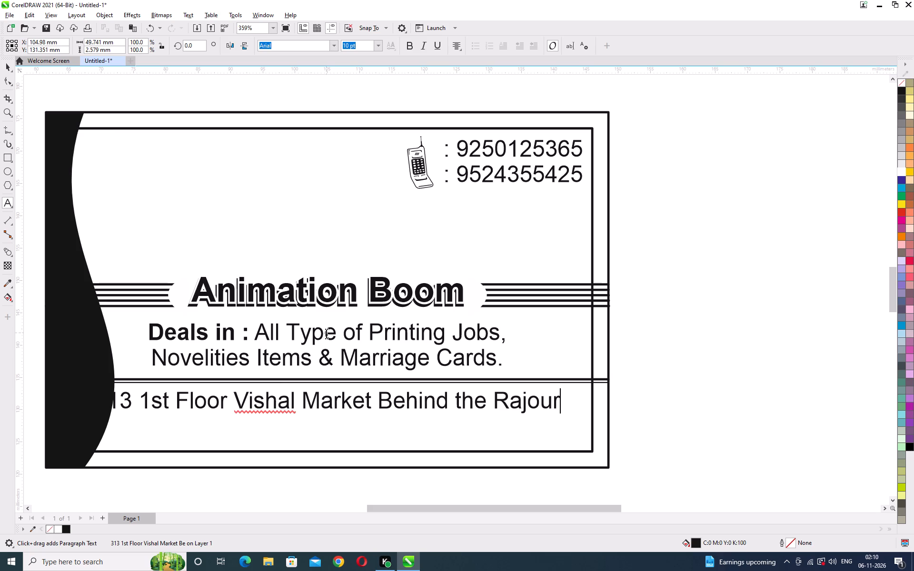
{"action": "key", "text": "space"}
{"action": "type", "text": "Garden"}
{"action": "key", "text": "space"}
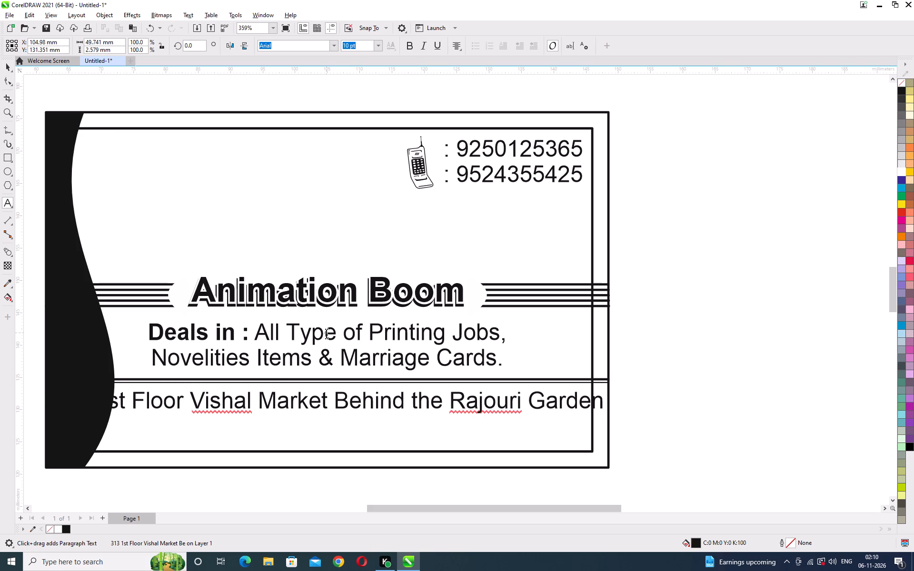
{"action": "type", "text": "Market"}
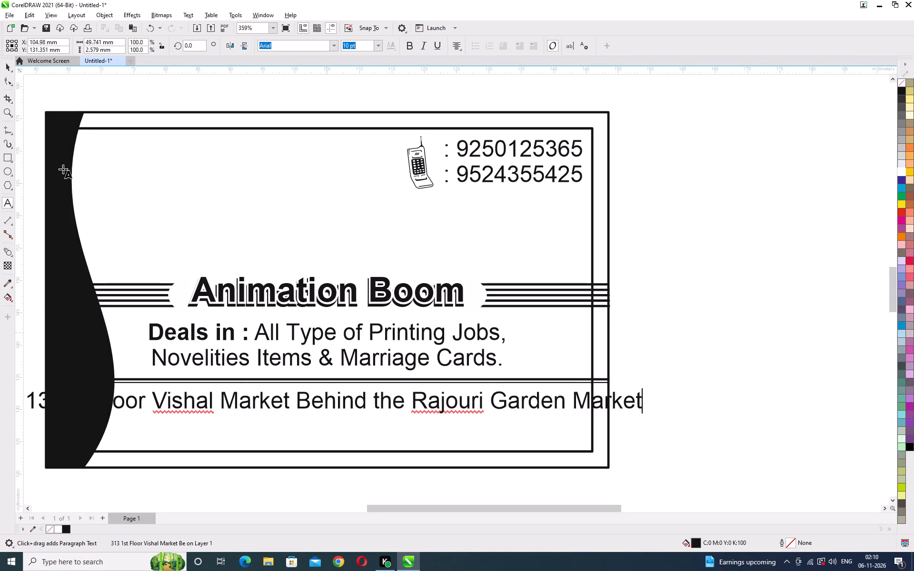
{"action": "left_click", "coordinate": [8, 70]}
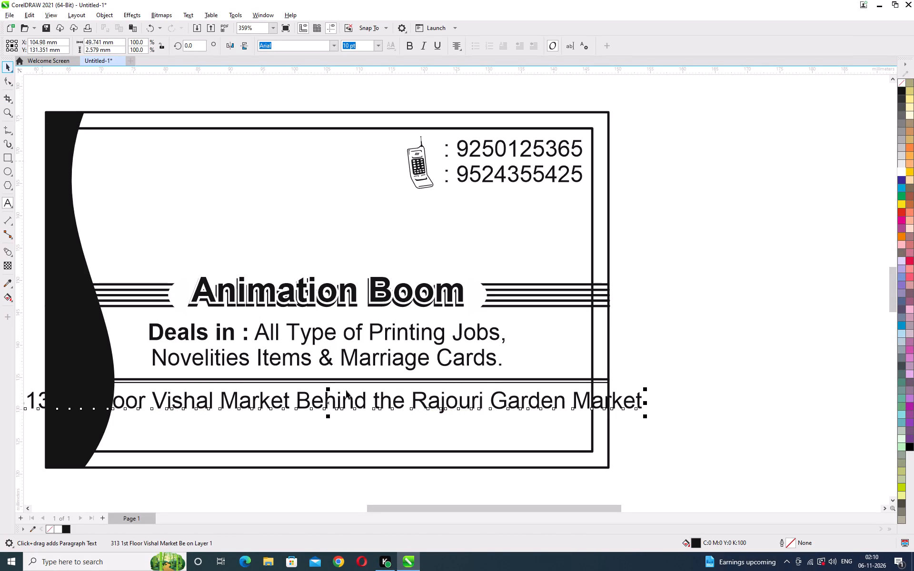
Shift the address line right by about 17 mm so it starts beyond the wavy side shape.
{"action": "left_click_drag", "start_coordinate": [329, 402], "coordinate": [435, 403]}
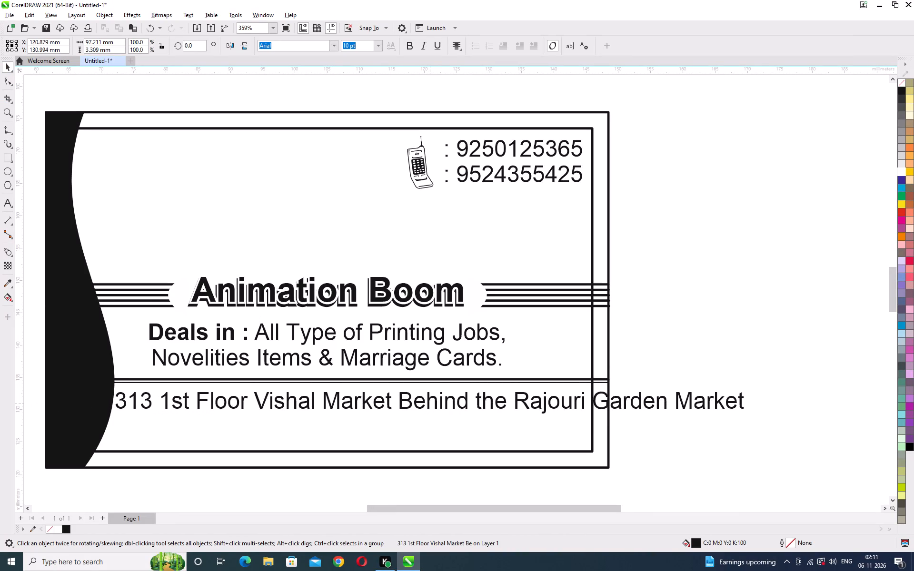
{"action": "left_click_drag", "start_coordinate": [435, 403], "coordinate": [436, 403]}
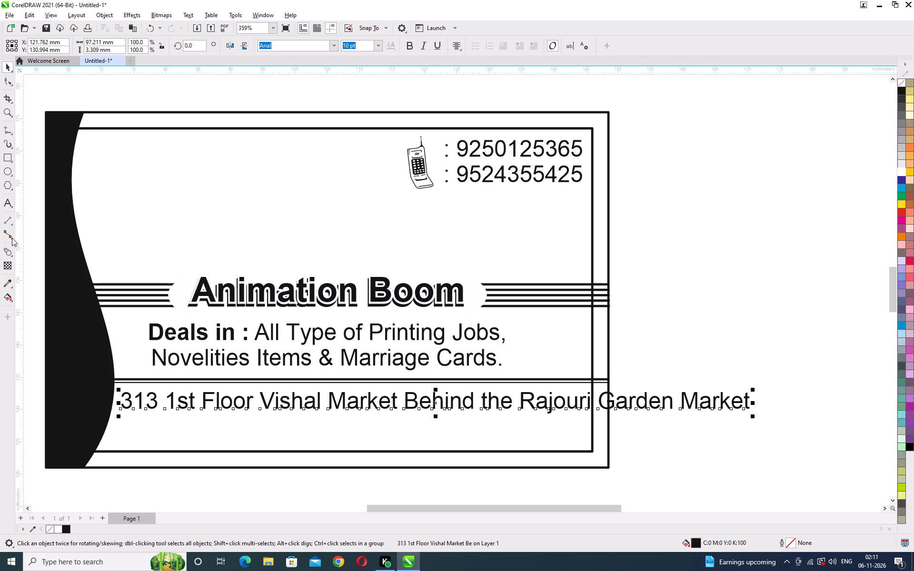
Split the address into two lines with a break after "Behind the".
{"action": "left_click", "coordinate": [1, 203]}
{"action": "left_click", "coordinate": [9, 204]}
{"action": "left_click", "coordinate": [520, 402]}
{"action": "key", "text": "Return"}
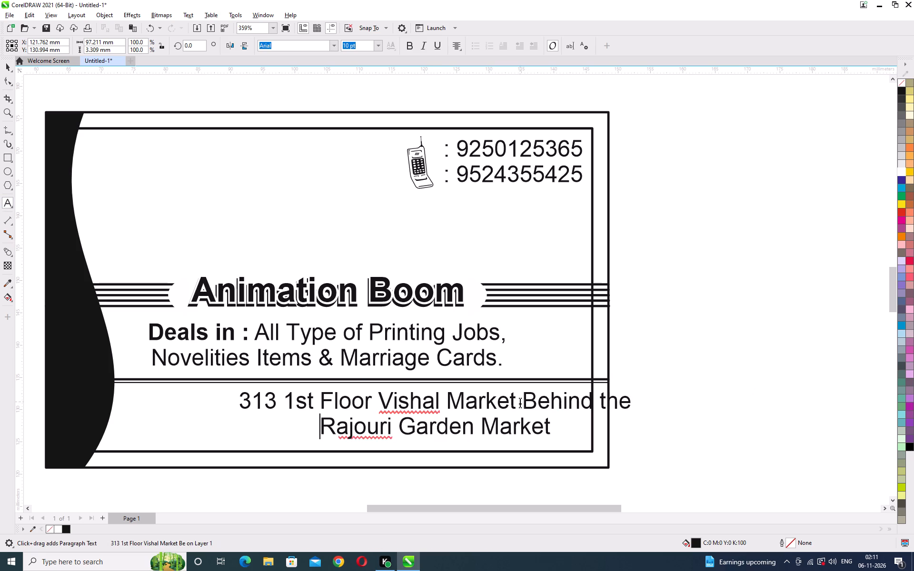
{"action": "left_click", "coordinate": [6, 69]}
Centre the two-line address horizontally on the card's outer rectangle.
{"action": "left_click", "coordinate": [146, 113], "text": "shift"}
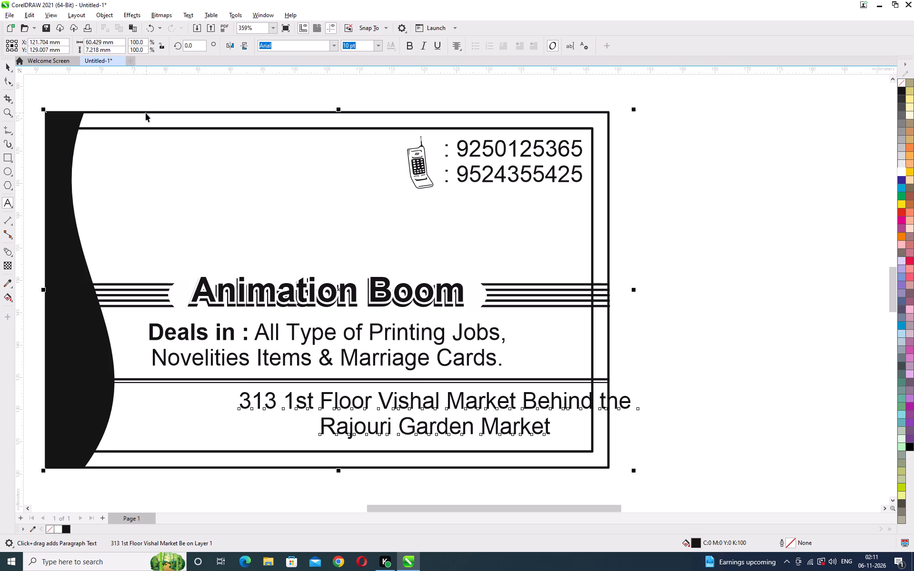
{"action": "key", "text": "c"}
{"action": "left_click", "coordinate": [655, 144]}
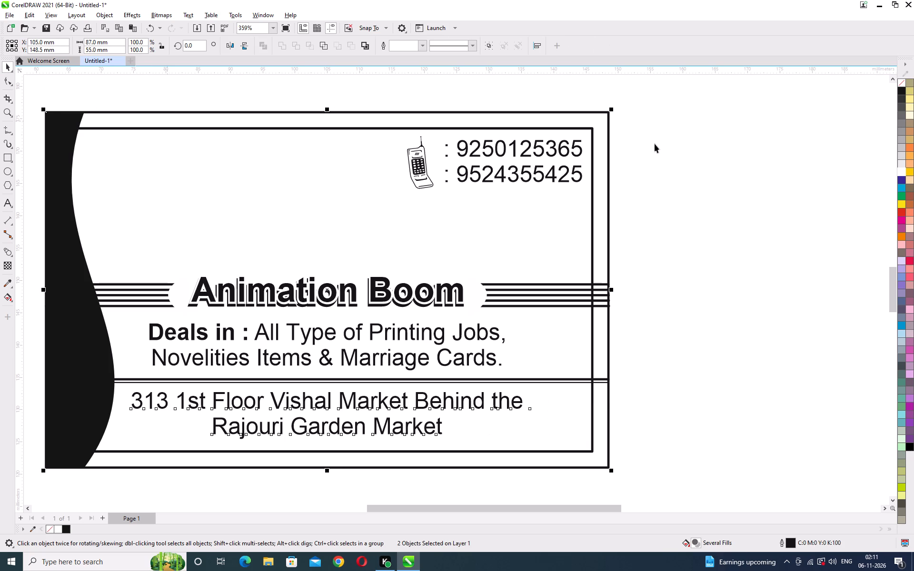
Break the card outline's contour apart so the inset frame is a separate object.
{"action": "left_click", "coordinate": [369, 131]}
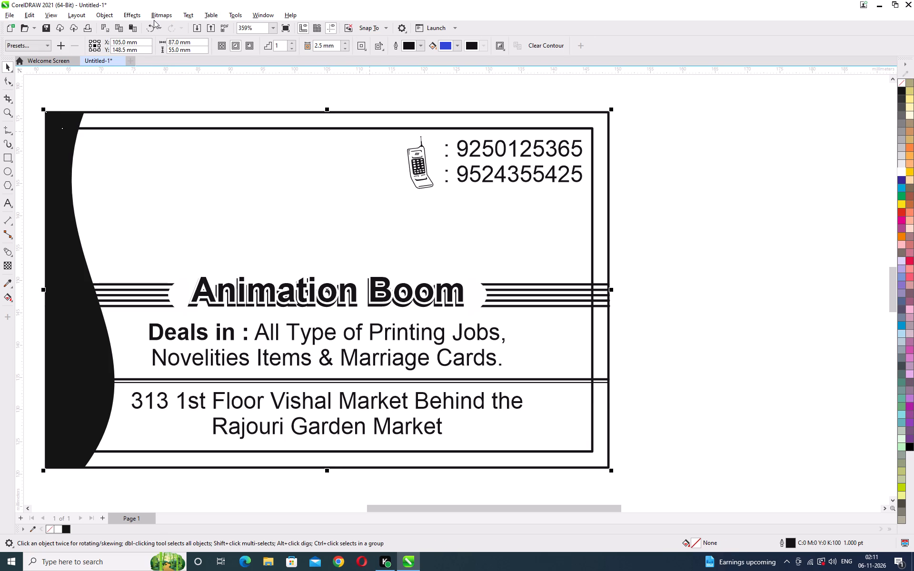
{"action": "left_click", "coordinate": [113, 17]}
{"action": "left_click", "coordinate": [161, 236]}
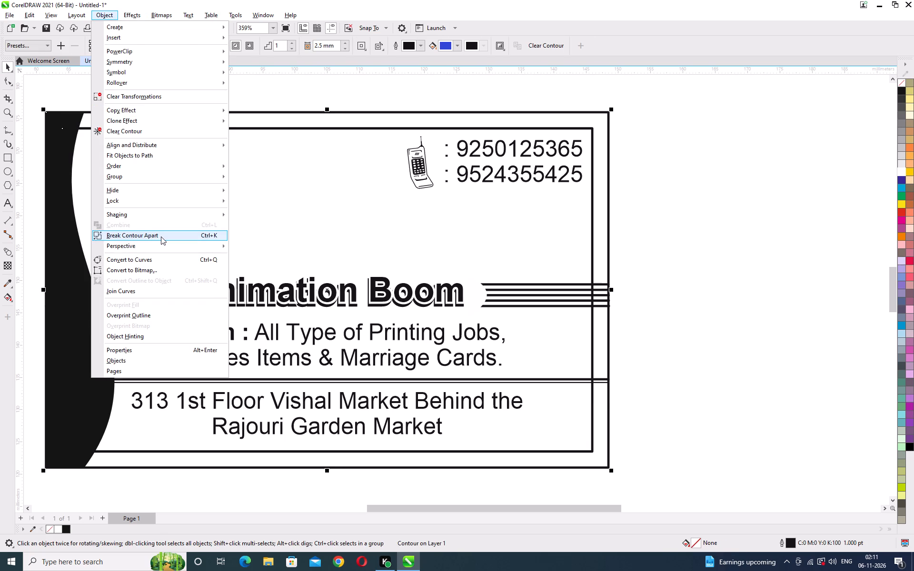
{"action": "left_click", "coordinate": [186, 92]}
Set the inset frame's outline width to 0.
{"action": "left_click", "coordinate": [187, 129]}
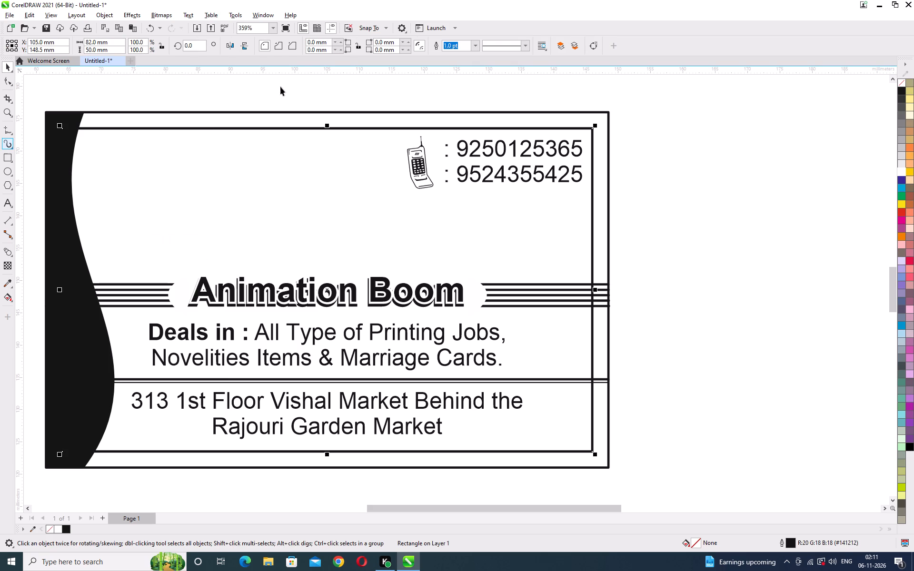
{"action": "left_click_drag", "start_coordinate": [461, 44], "coordinate": [415, 38]}
{"action": "key", "text": "0"}
{"action": "key", "text": "Return"}
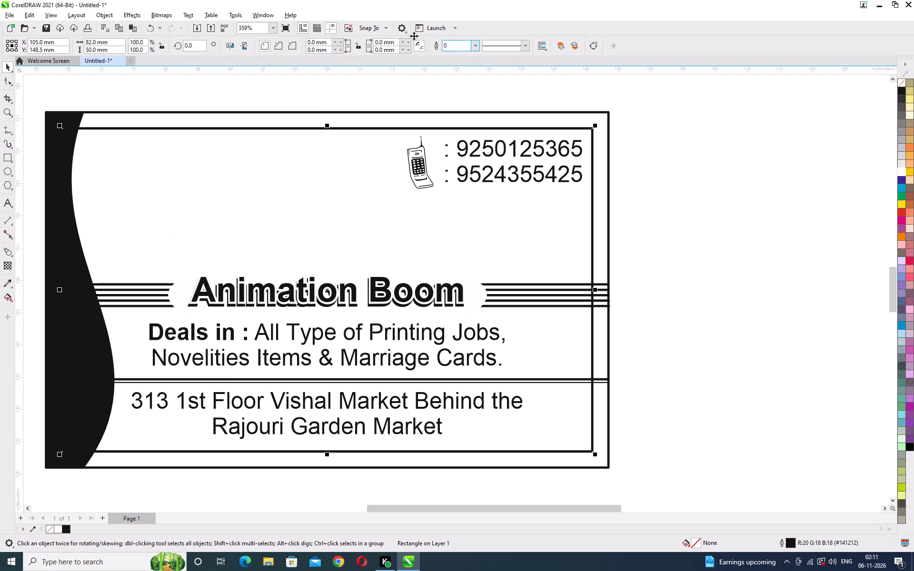
Nudge the "Animation Boom" title together with its accent lines up by about 3 mm.
{"action": "left_click_drag", "start_coordinate": [682, 241], "coordinate": [21, 320]}
{"action": "left_click_drag", "start_coordinate": [43, 252], "coordinate": [319, 316]}
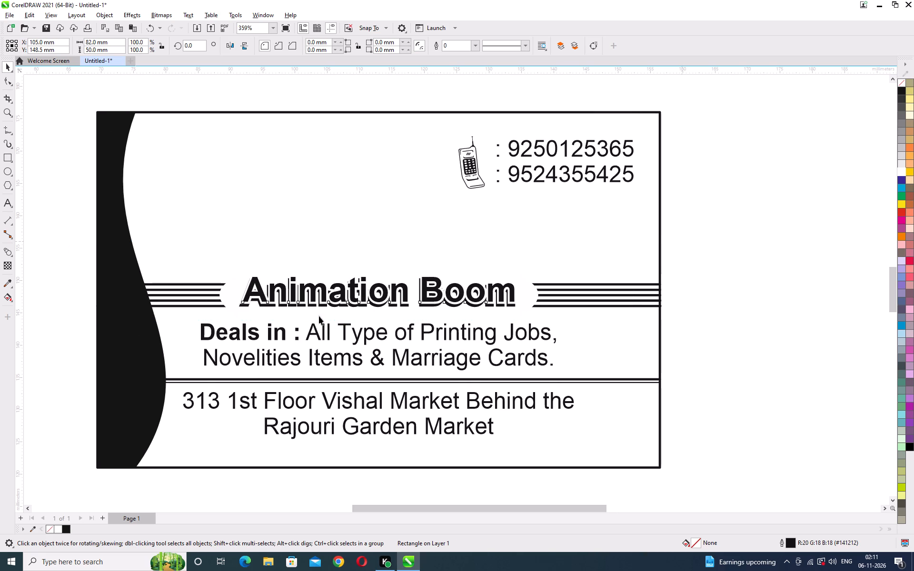
{"action": "left_click_drag", "start_coordinate": [319, 316], "coordinate": [699, 343]}
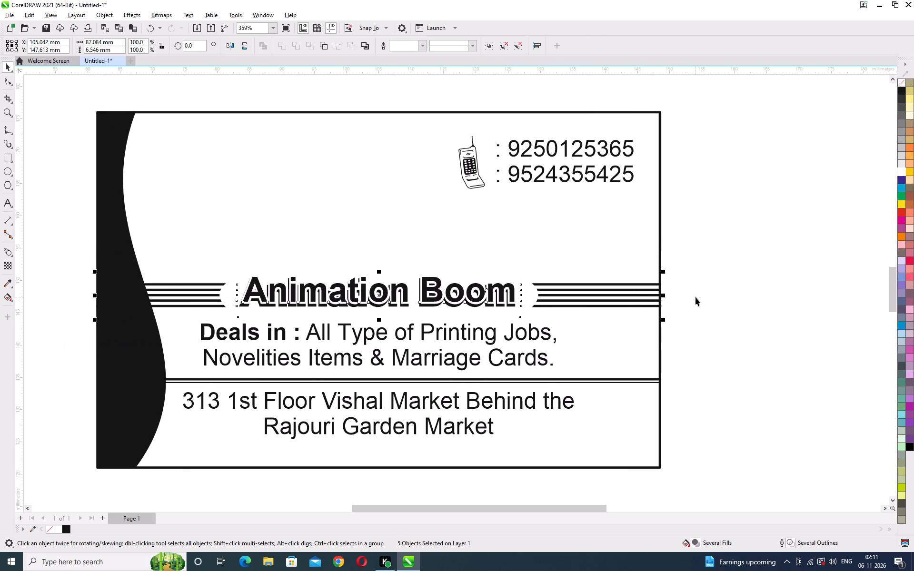
{"action": "key", "text": "Up"}
{"action": "key", "text": "Up"}
{"action": "key", "text": "Up"}
{"action": "key", "text": "Up"}
{"action": "key", "text": "Up"}
{"action": "key", "text": "Up"}
{"action": "key", "text": "Up"}
{"action": "key", "text": "Up"}
{"action": "key", "text": "Up"}
{"action": "key", "text": "Up"}
{"action": "key", "text": "Up"}
{"action": "key", "text": "Up"}
{"action": "key", "text": "Up"}
{"action": "key", "text": "Up"}
{"action": "key", "text": "Up"}
{"action": "key", "text": "Up"}
{"action": "key", "text": "Up"}
{"action": "key", "text": "Up"}
{"action": "key", "text": "Up"}
{"action": "key", "text": "Up"}
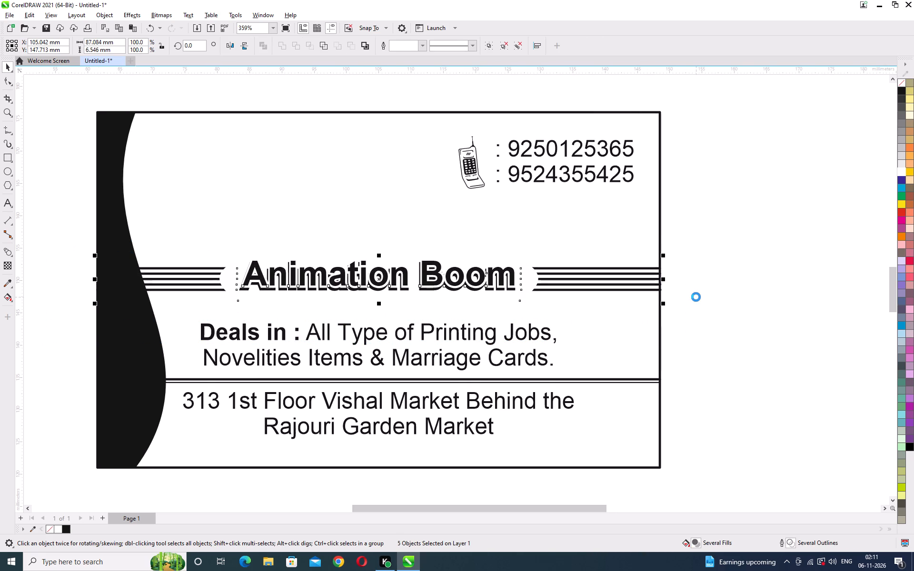
{"action": "key", "text": "Up"}
{"action": "key", "text": "Up"}
{"action": "left_click", "coordinate": [712, 266]}
{"action": "left_click", "coordinate": [714, 265]}
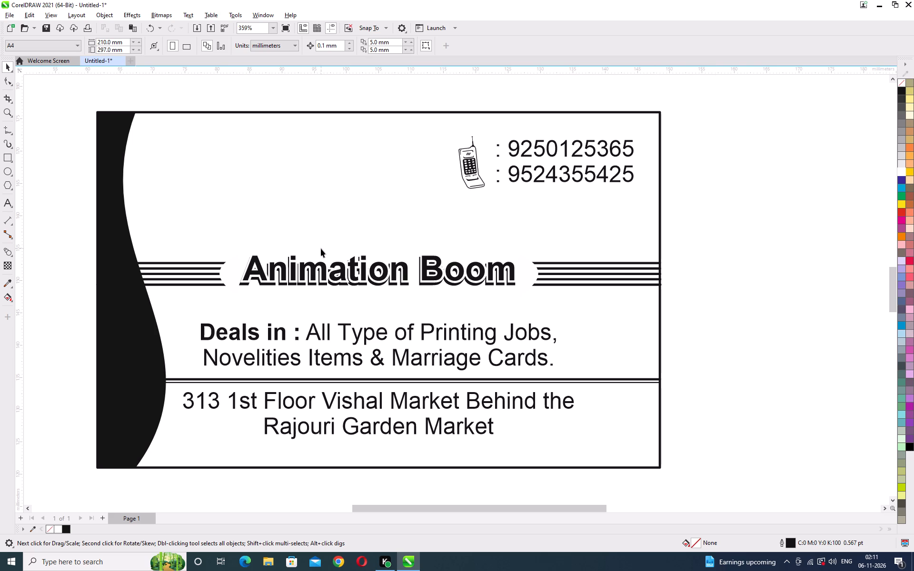
Move the complete card towards the page's left edge, centred at about X 54.1 mm, Y 151.5 mm.
{"action": "left_click", "coordinate": [9, 117]}
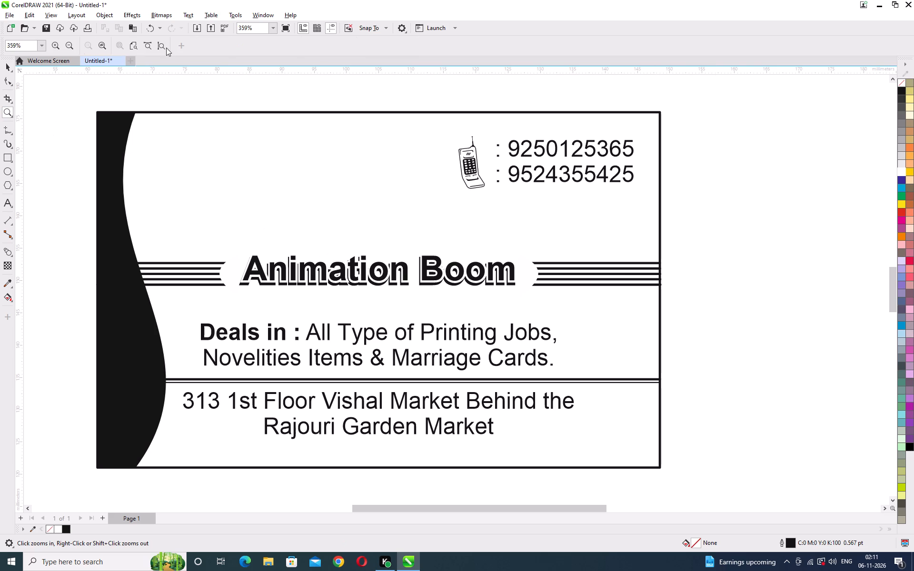
{"action": "left_click", "coordinate": [164, 47]}
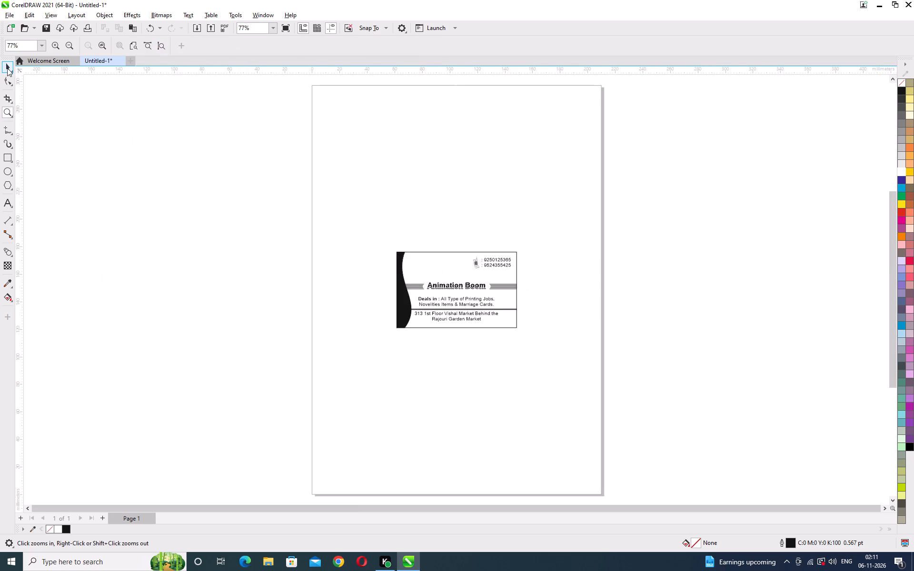
{"action": "left_click", "coordinate": [7, 68]}
{"action": "left_click", "coordinate": [417, 252]}
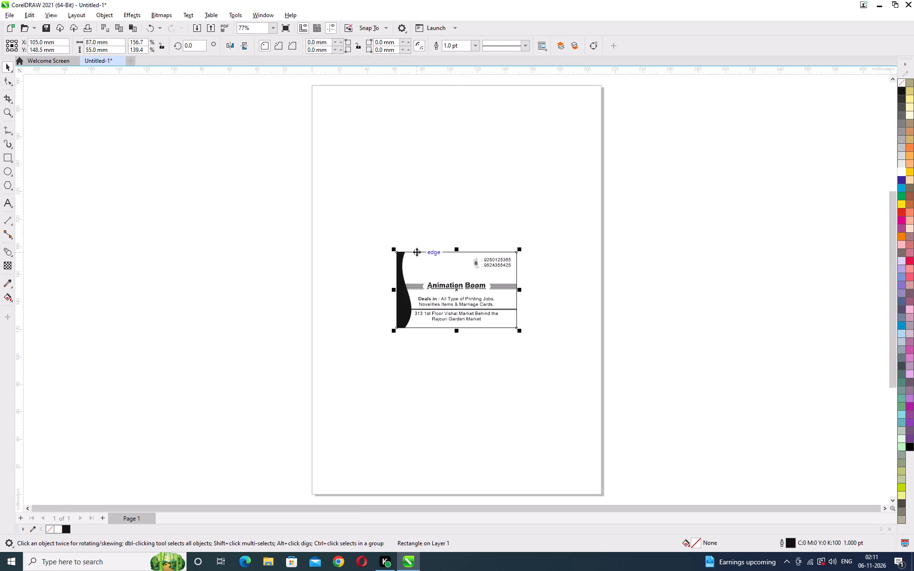
{"action": "left_click", "coordinate": [381, 231]}
{"action": "left_click_drag", "start_coordinate": [324, 216], "coordinate": [616, 351]}
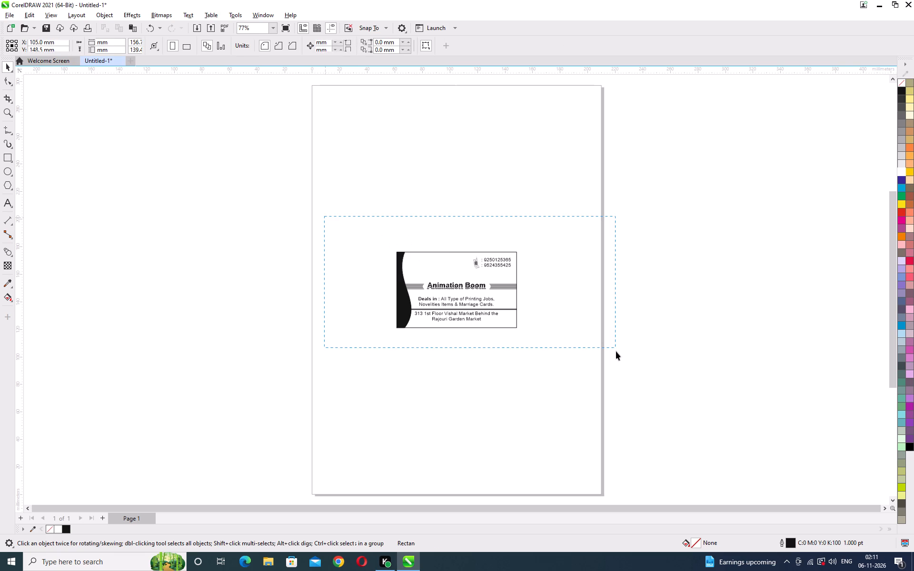
{"action": "left_click_drag", "start_coordinate": [457, 288], "coordinate": [394, 283]}
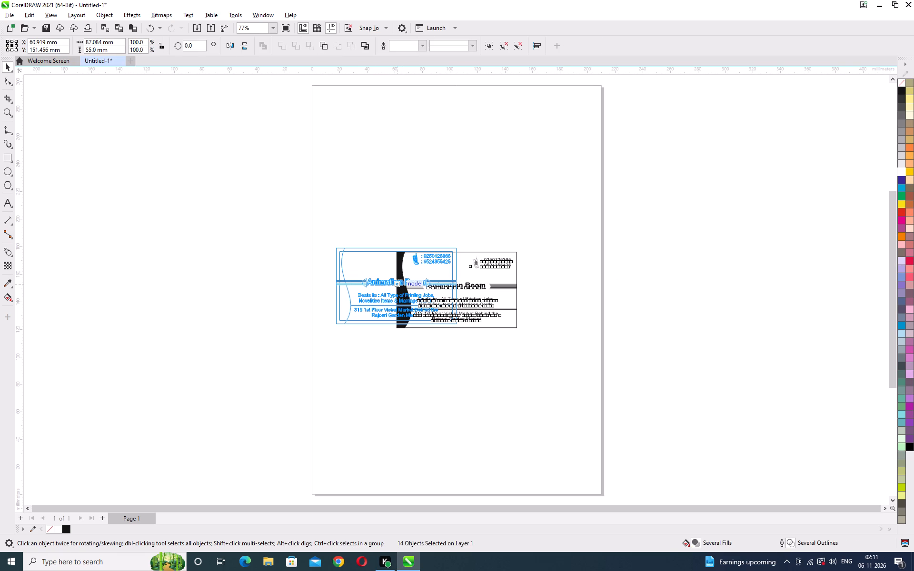
{"action": "left_click_drag", "start_coordinate": [394, 283], "coordinate": [387, 283]}
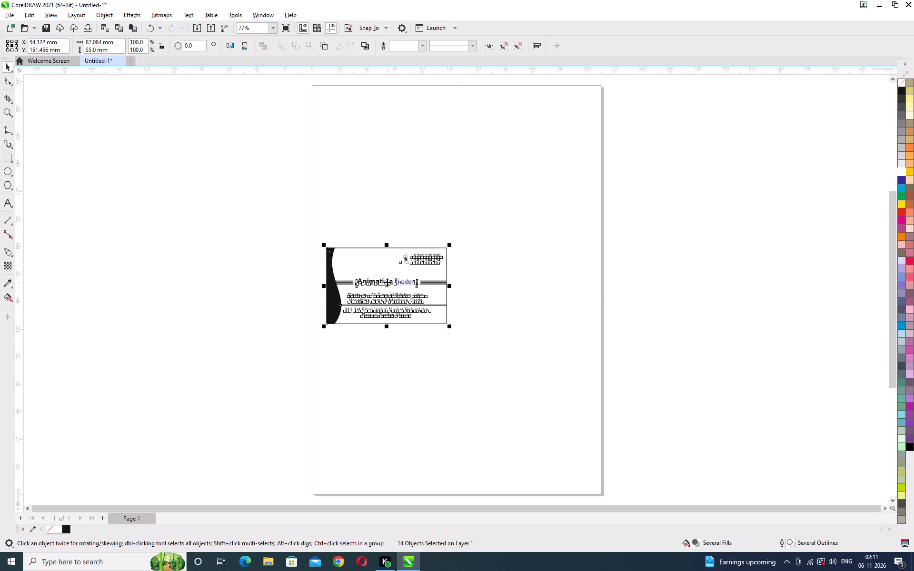
Fill the wavy side shape with red (C0 M100 Y100 K0) and remove its outline.
{"action": "key", "text": "F2"}
{"action": "left_click_drag", "start_coordinate": [297, 241], "coordinate": [486, 358]}
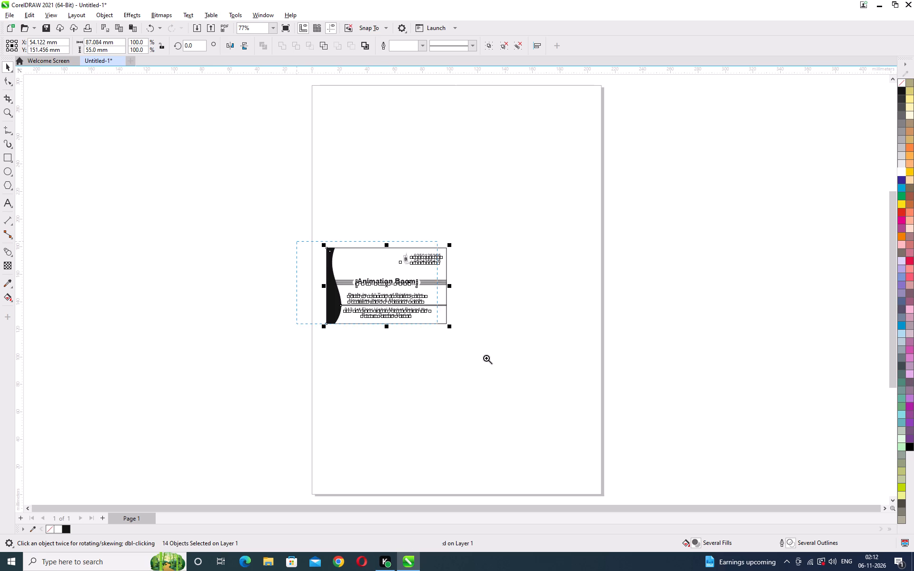
{"action": "left_click_drag", "start_coordinate": [486, 358], "coordinate": [502, 364]}
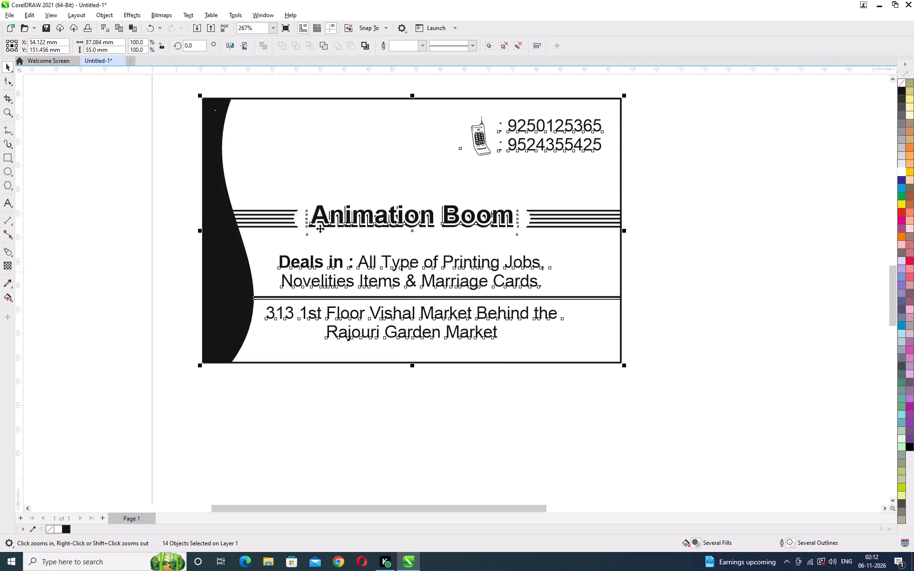
{"action": "left_click", "coordinate": [180, 171]}
{"action": "left_click", "coordinate": [219, 184]}
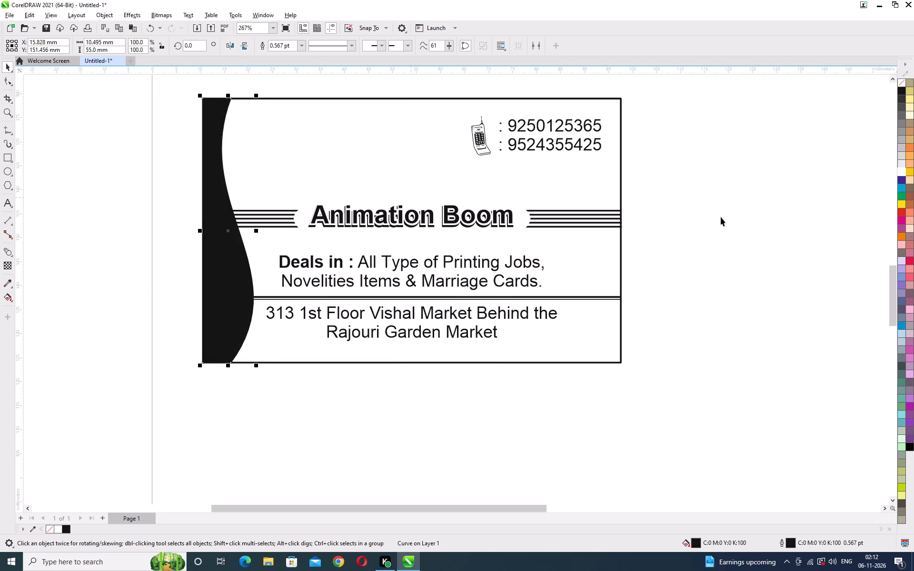
{"action": "left_click", "coordinate": [901, 212]}
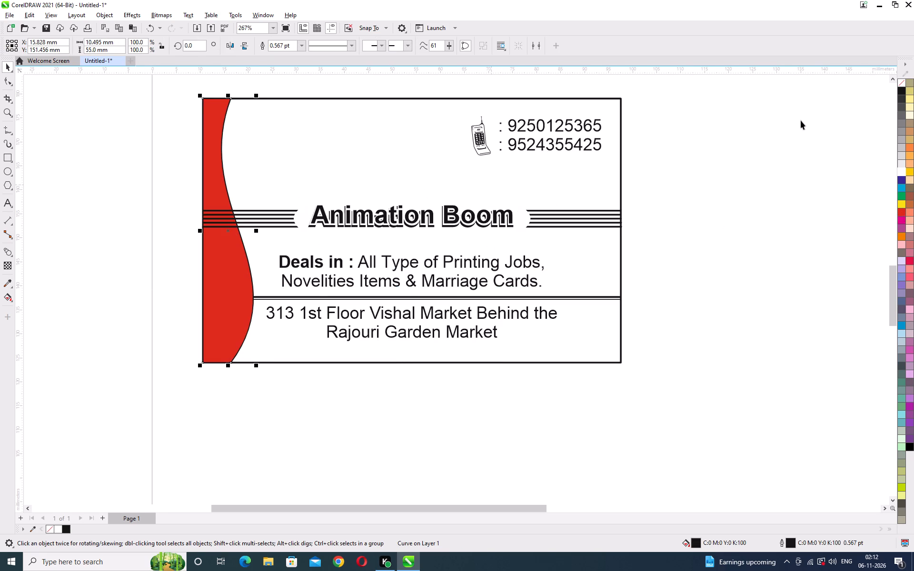
{"action": "right_click", "coordinate": [900, 84]}
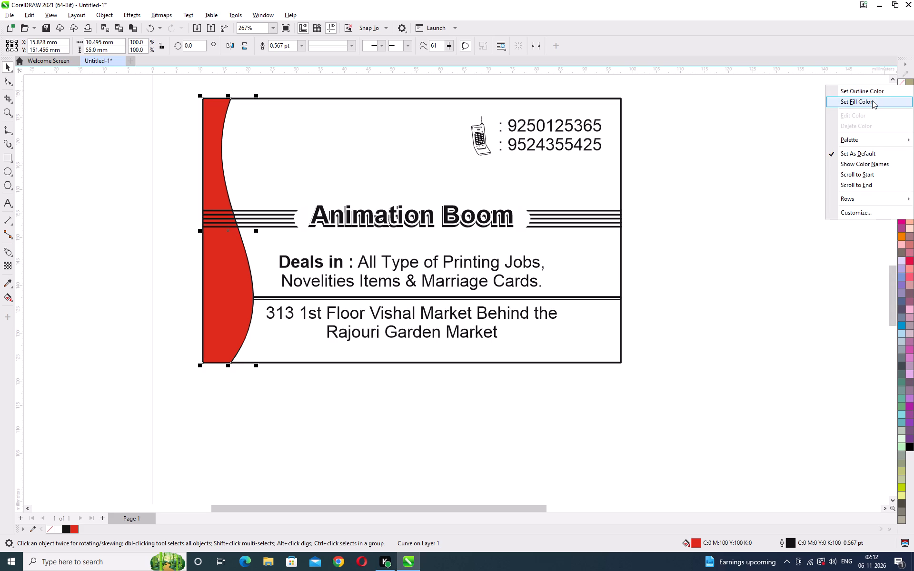
{"action": "left_click", "coordinate": [872, 93]}
{"action": "left_click", "coordinate": [734, 123]}
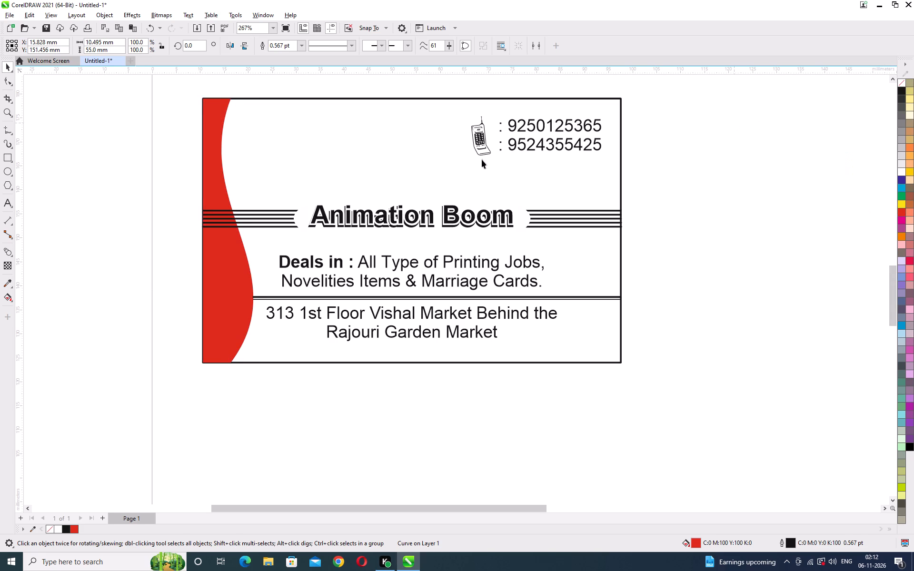
Fill the phone icon with blue (C100 M100 Y0 K0) and the two contact numbers with red (C0 M100 Y100 K0).
{"action": "left_click", "coordinate": [479, 149]}
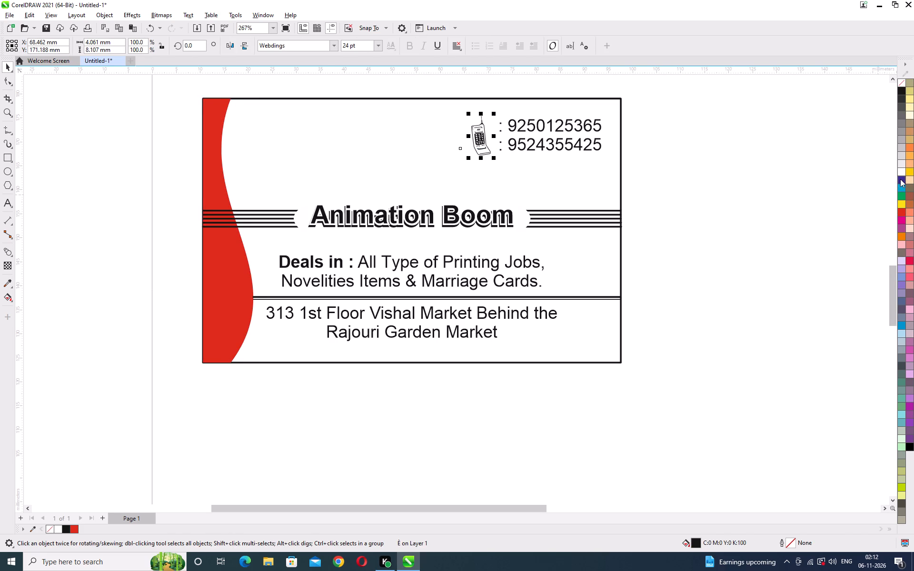
{"action": "left_click", "coordinate": [900, 179]}
{"action": "left_click", "coordinate": [586, 147]}
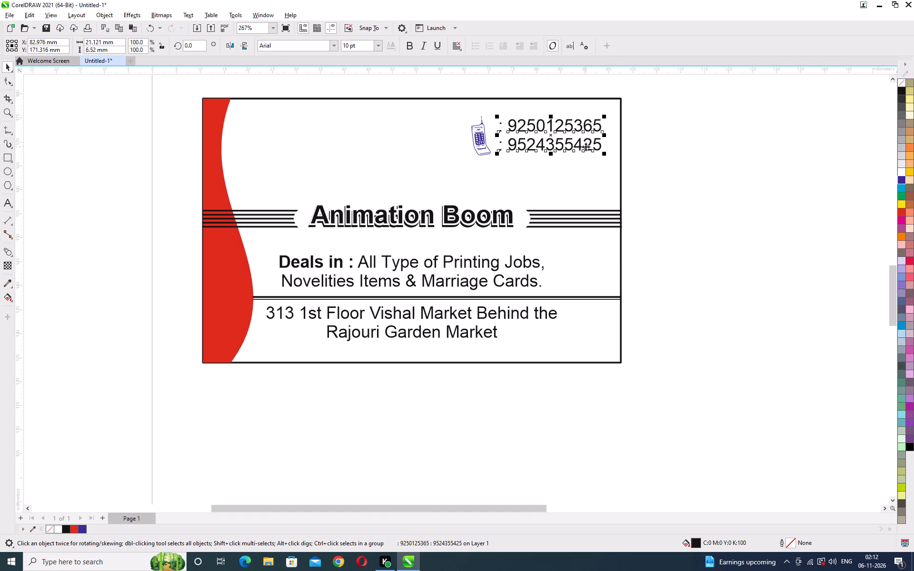
{"action": "right_click", "coordinate": [901, 211]}
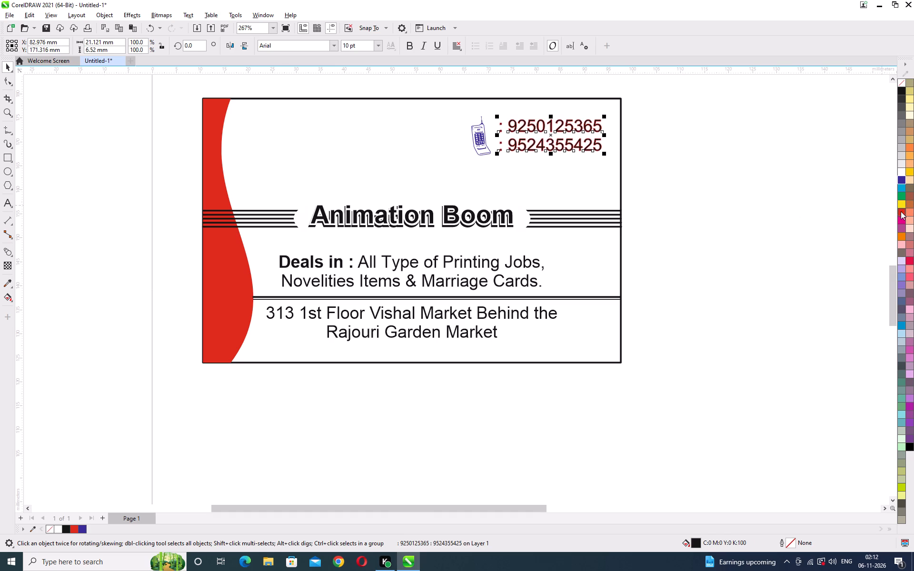
{"action": "key", "text": "ctrl+z"}
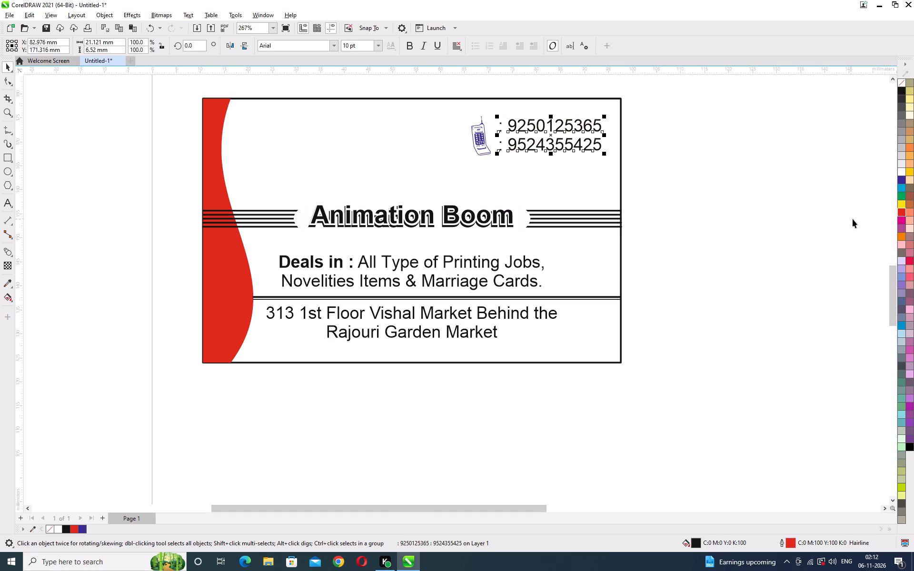
{"action": "left_click", "coordinate": [902, 212]}
{"action": "left_click", "coordinate": [762, 199]}
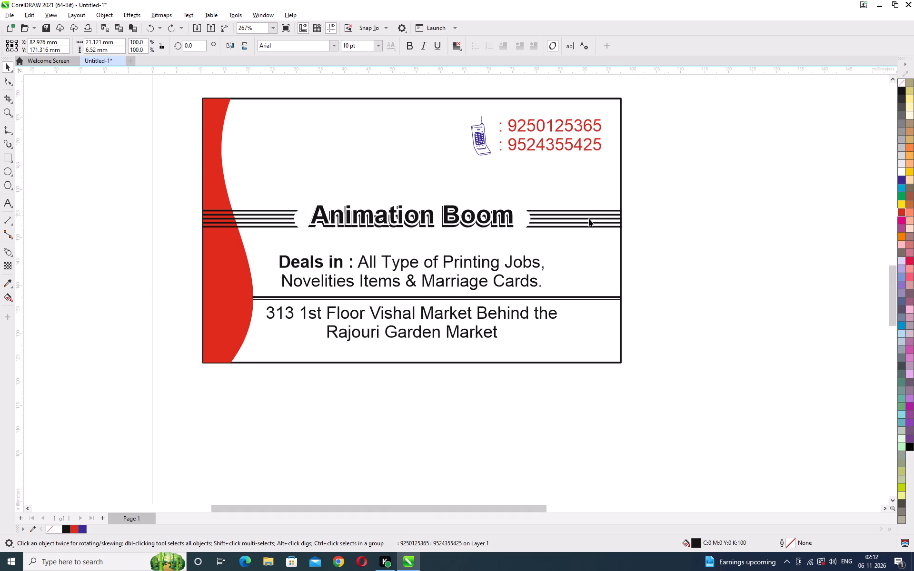
Ungroup all of the accent lines right of the title and set their outline to blue (C100 M100 Y0 K0).
{"action": "left_click", "coordinate": [587, 218]}
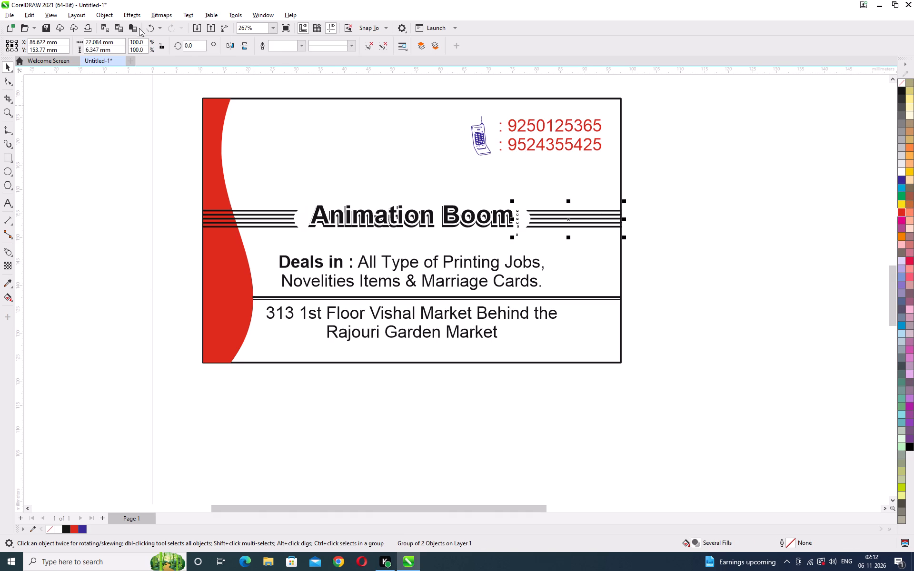
{"action": "left_click", "coordinate": [107, 17]}
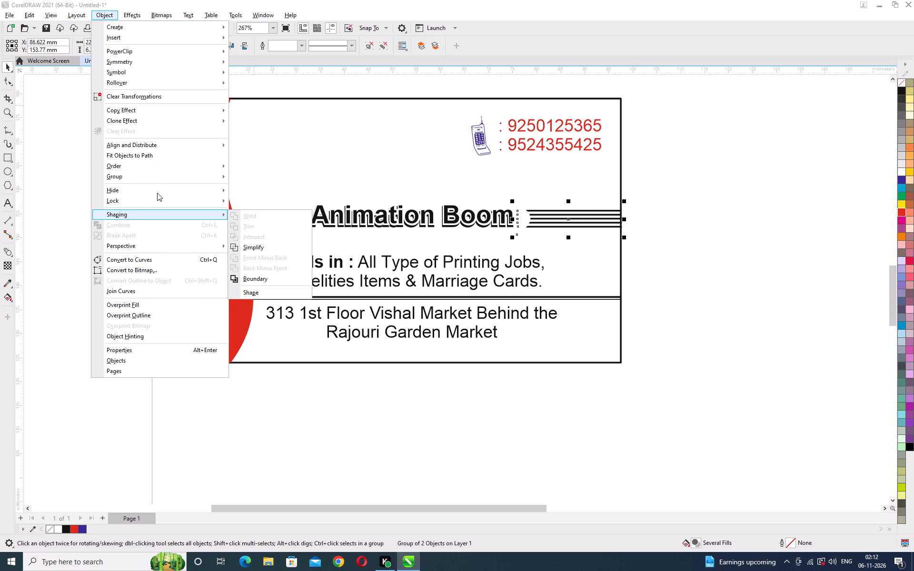
{"action": "left_click", "coordinate": [153, 177]}
{"action": "left_click", "coordinate": [252, 199]}
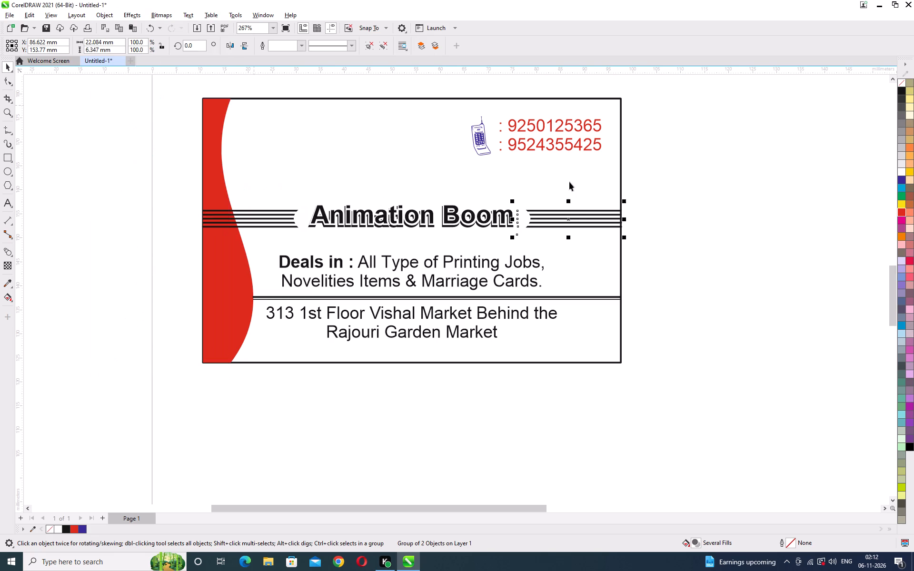
{"action": "left_click", "coordinate": [683, 187]}
{"action": "left_click", "coordinate": [573, 219]}
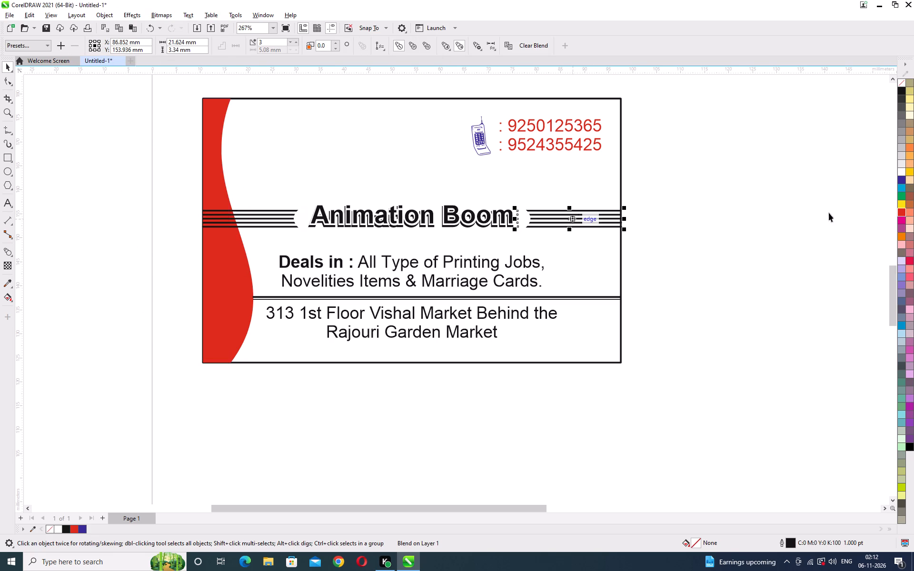
{"action": "right_click", "coordinate": [900, 181]}
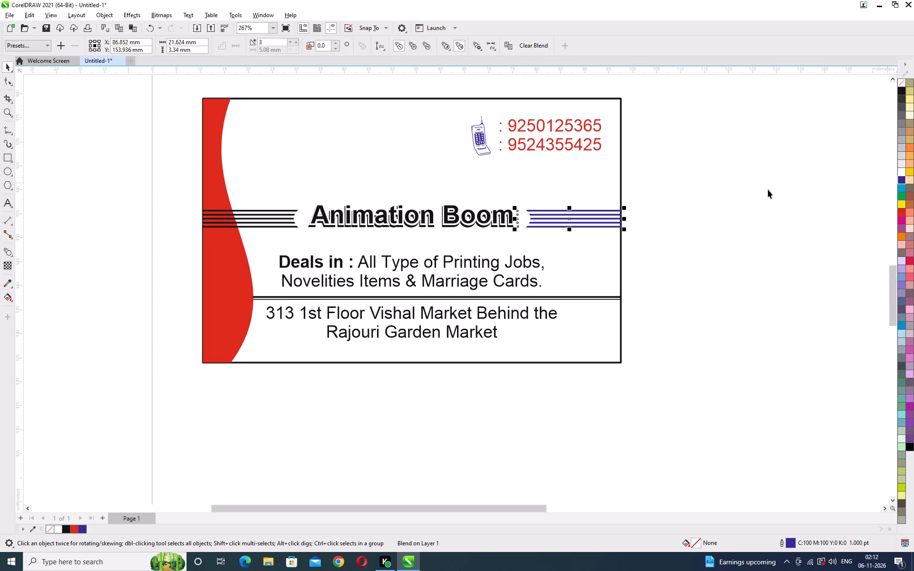
{"action": "left_click", "coordinate": [768, 189]}
Ungroup all of the accent lines left of the title and give them the same blue outline (C100 M100 Y0 K0).
{"action": "left_click", "coordinate": [273, 218]}
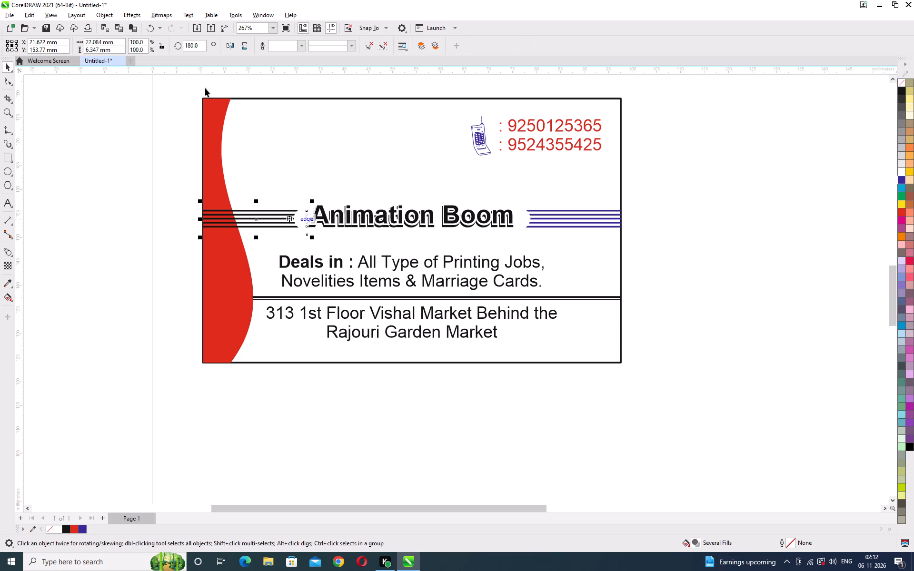
{"action": "left_click", "coordinate": [112, 17]}
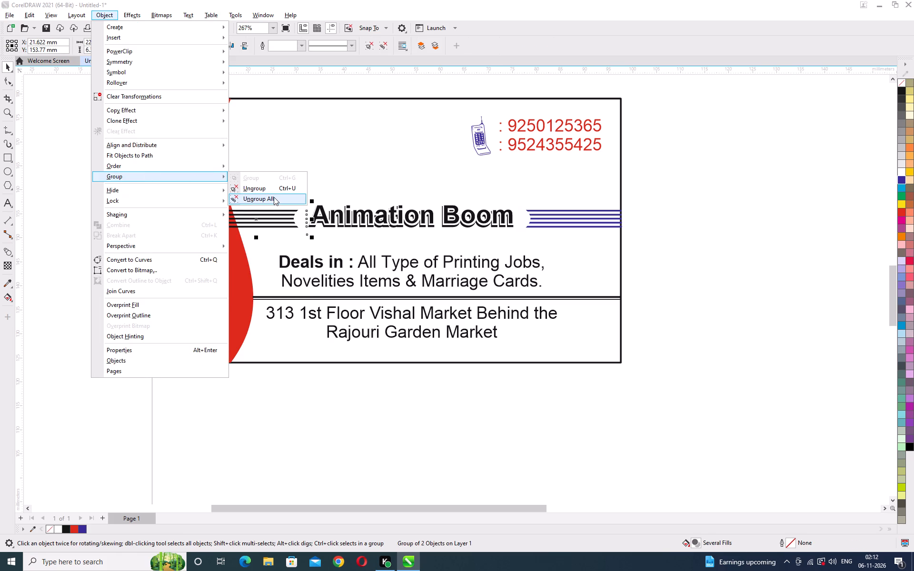
{"action": "left_click", "coordinate": [274, 197]}
{"action": "left_click", "coordinate": [120, 190]}
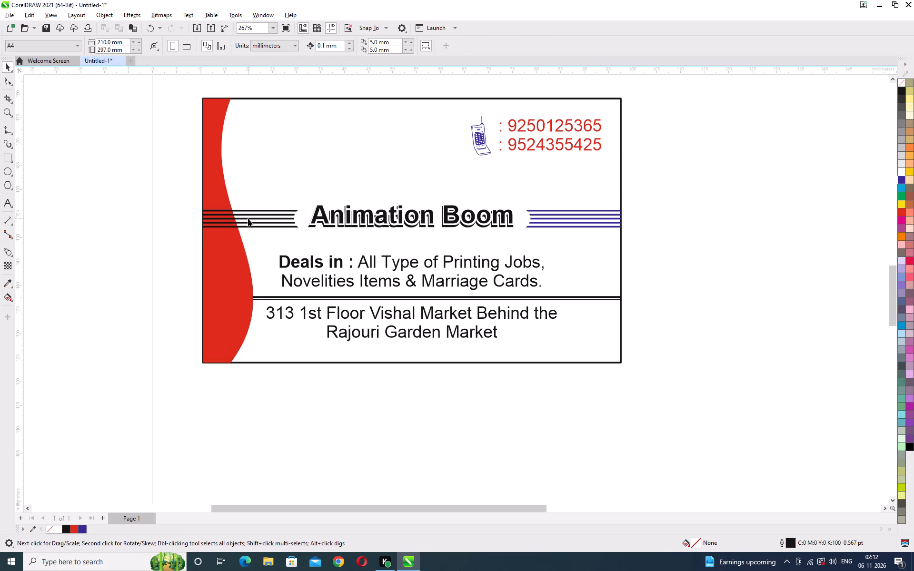
{"action": "left_click", "coordinate": [248, 218]}
{"action": "right_click", "coordinate": [900, 182]}
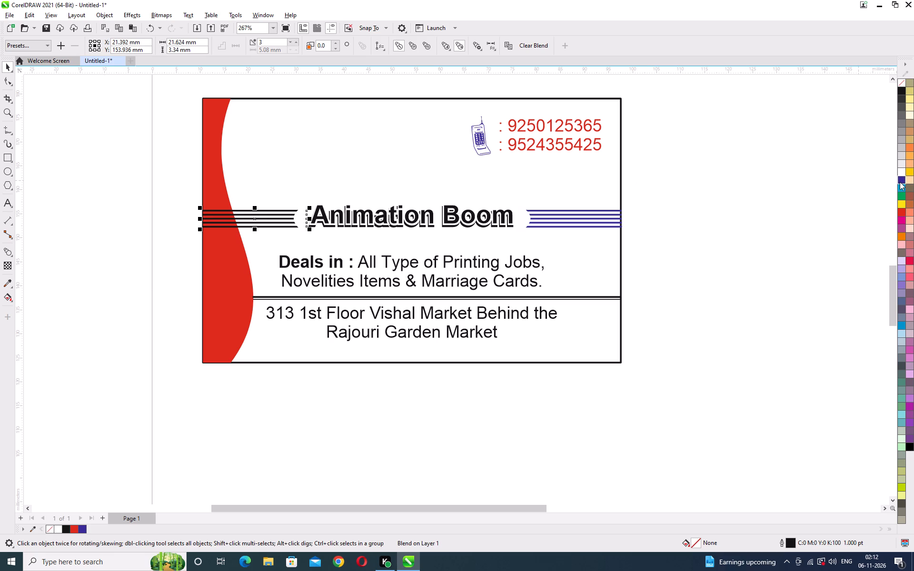
{"action": "left_click", "coordinate": [807, 183]}
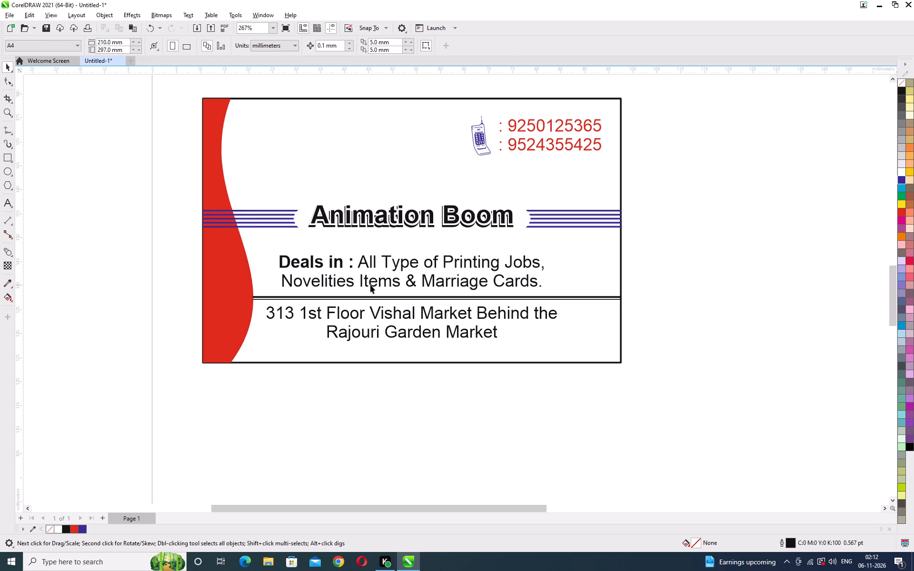
Colour only the words "Deals in :" red (C0 M100 Y100 K0) within the services text.
{"action": "left_click", "coordinate": [342, 261]}
{"action": "double_click", "coordinate": [350, 263]}
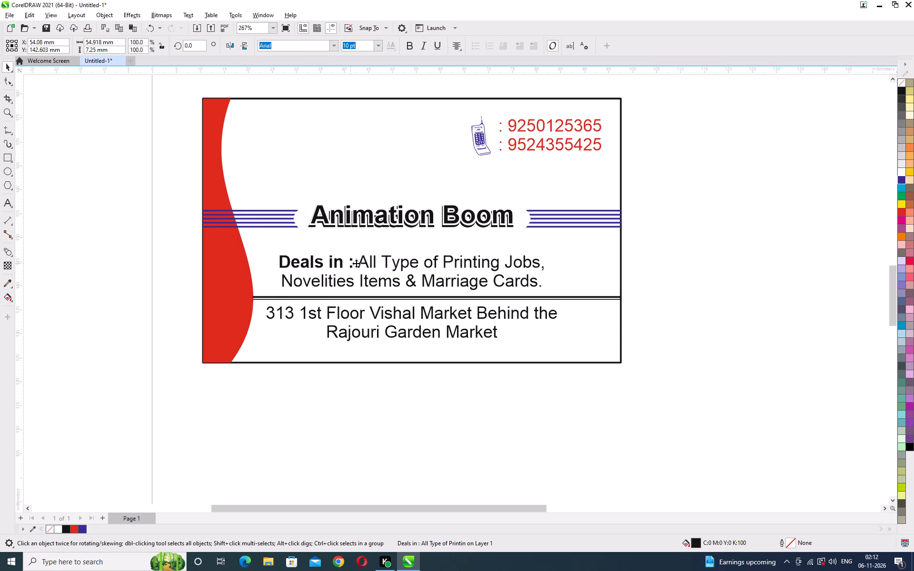
{"action": "double_click", "coordinate": [352, 263]}
{"action": "double_click", "coordinate": [360, 264]}
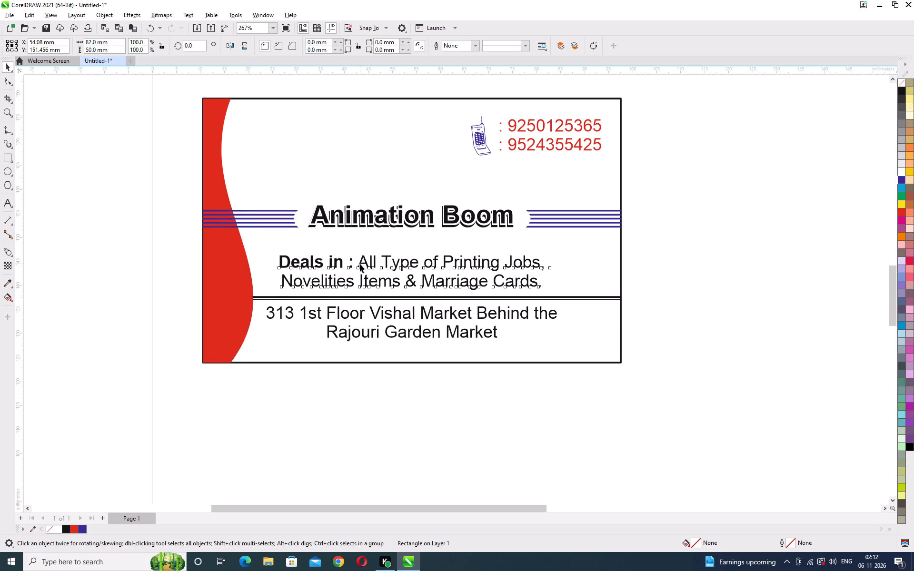
{"action": "left_click_drag", "start_coordinate": [356, 262], "coordinate": [275, 262]}
{"action": "left_click", "coordinate": [900, 211]}
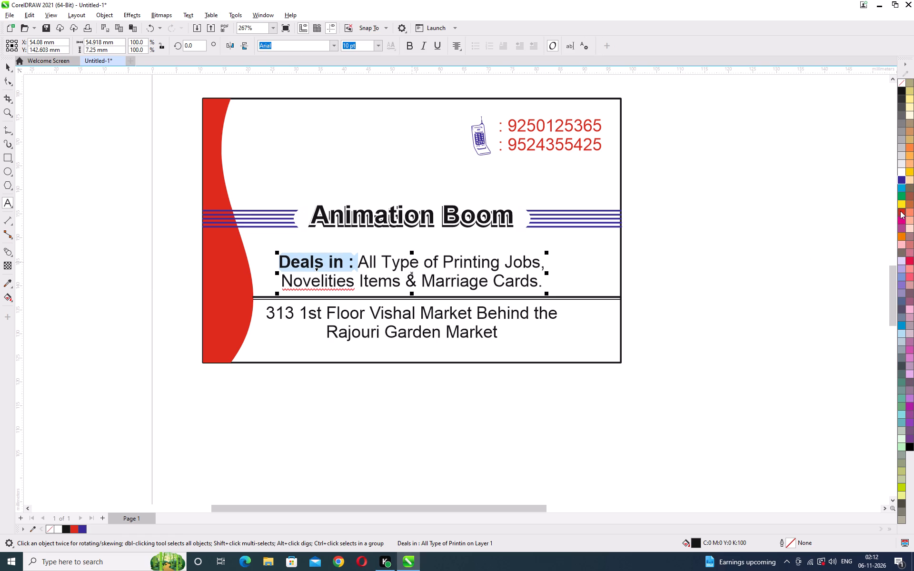
Colour the remaining services text, from "All Type of Printing Jobs" to "Marriage Cards.", blue (C100 M100 Y0 K0).
{"action": "left_click", "coordinate": [428, 273]}
{"action": "left_click_drag", "start_coordinate": [361, 257], "coordinate": [519, 263]}
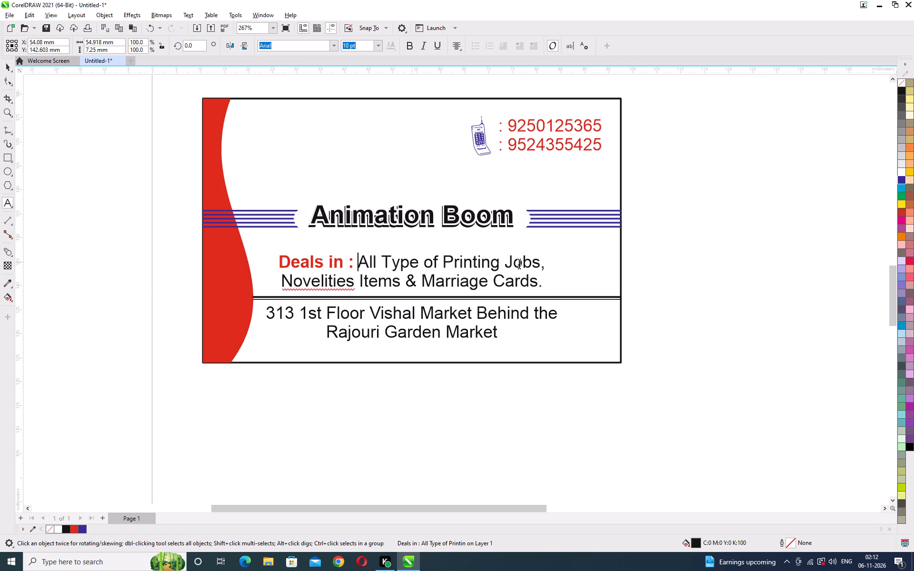
{"action": "left_click_drag", "start_coordinate": [519, 263], "coordinate": [571, 274]}
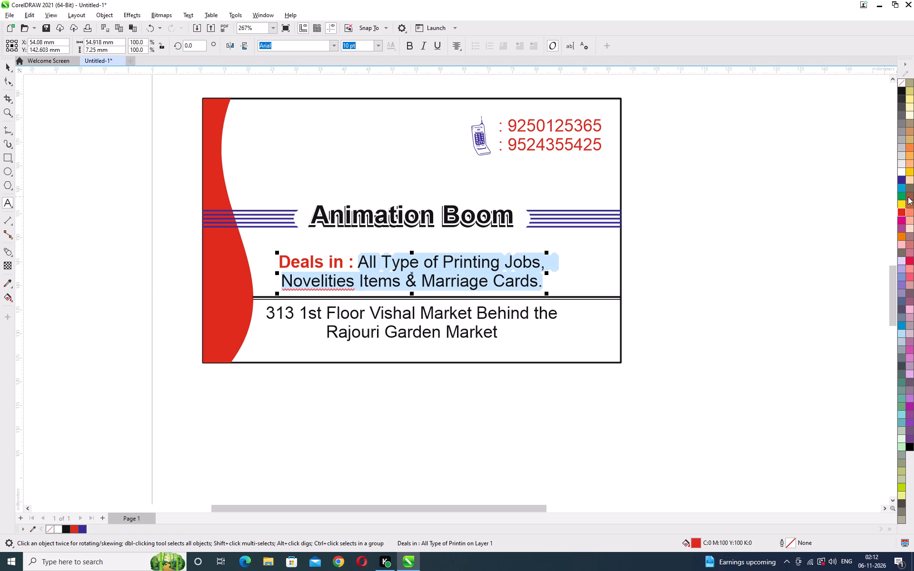
{"action": "left_click", "coordinate": [902, 182]}
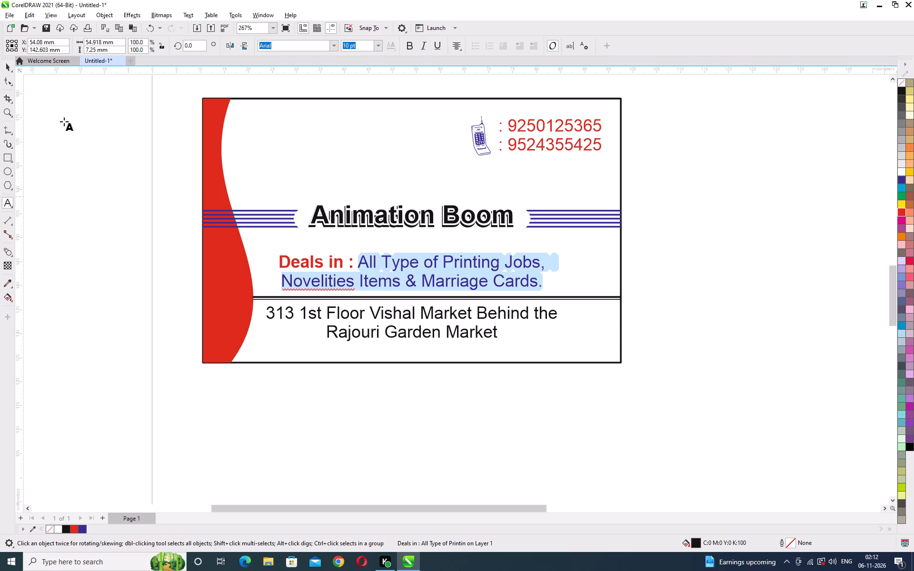
{"action": "left_click", "coordinate": [10, 72]}
Fill the "Animation Boom" title text with red (C0 M100 Y100 K0) and its shadow shape with blue (C100 M100 Y0 K0).
{"action": "key", "text": "F2"}
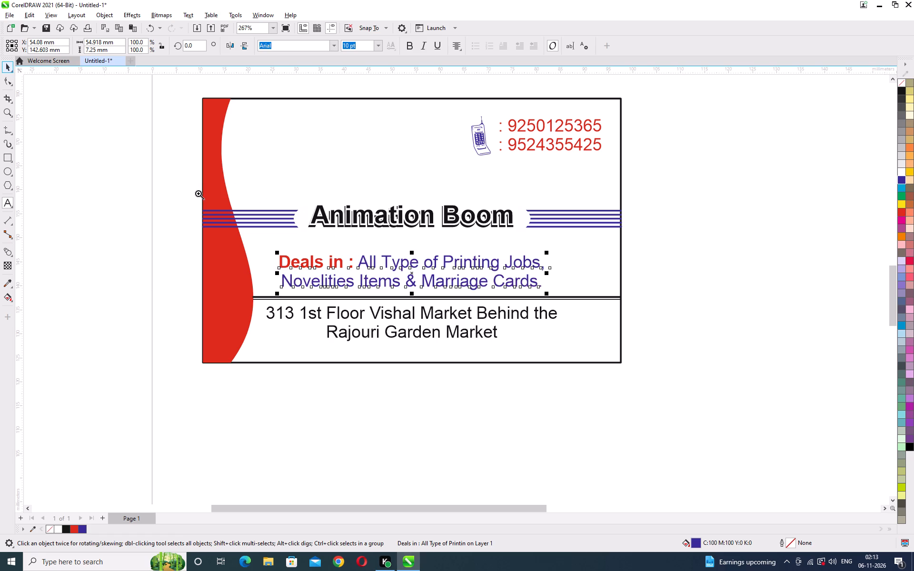
{"action": "left_click_drag", "start_coordinate": [180, 185], "coordinate": [653, 262]}
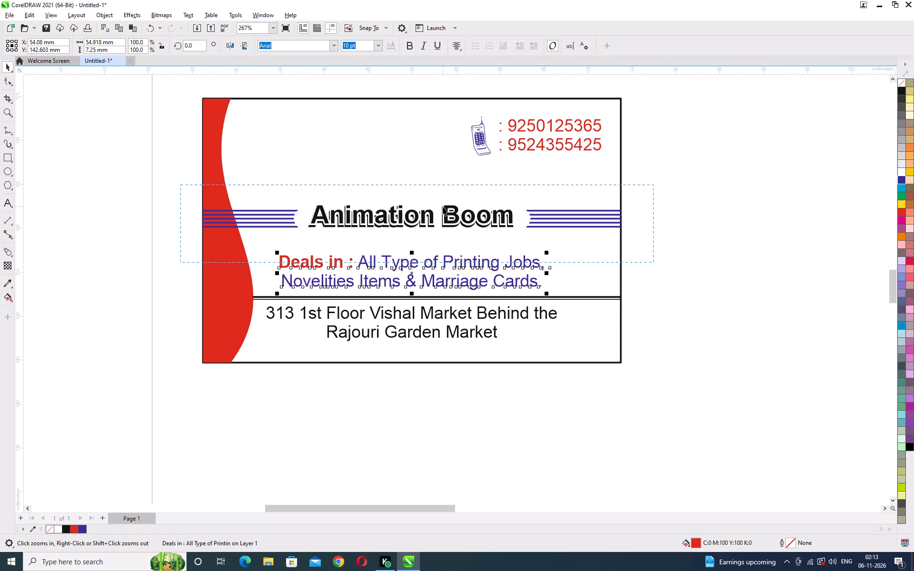
{"action": "left_click", "coordinate": [450, 269]}
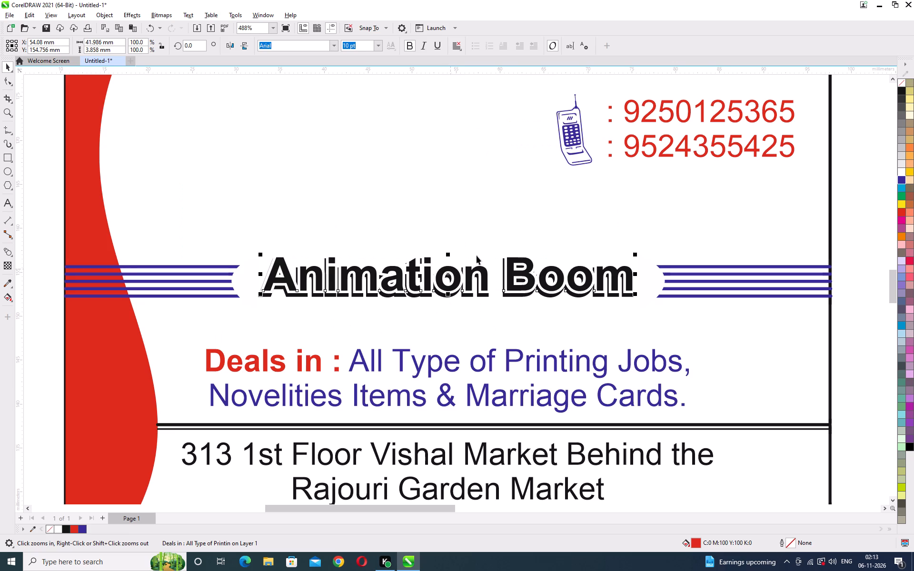
{"action": "left_click", "coordinate": [900, 213]}
{"action": "left_click", "coordinate": [625, 296]}
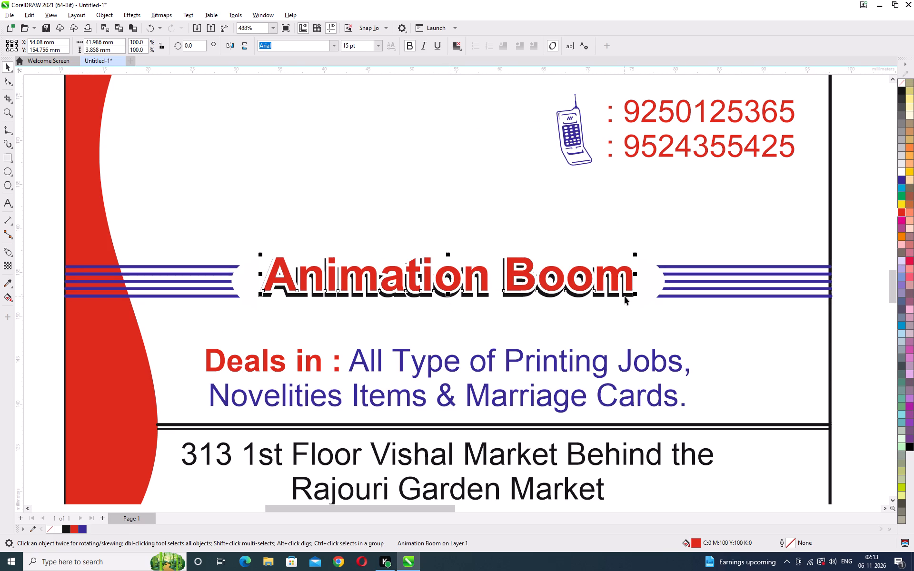
{"action": "left_click", "coordinate": [900, 179]}
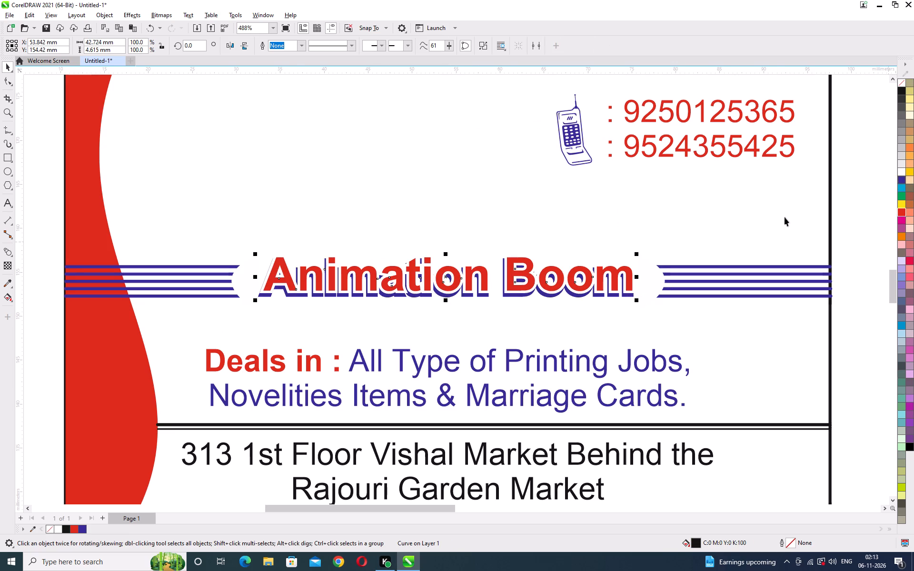
{"action": "key", "text": "F4"}
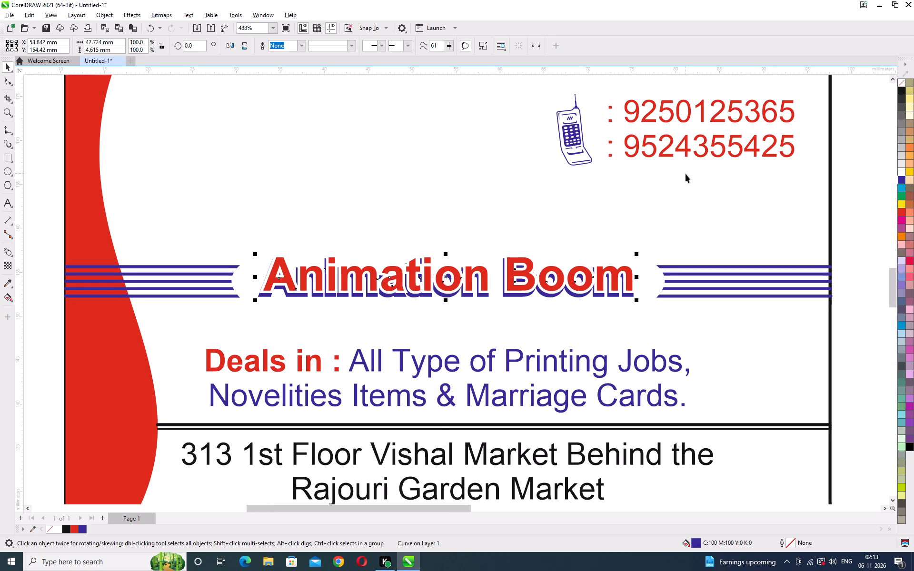
{"action": "left_click", "coordinate": [778, 202]}
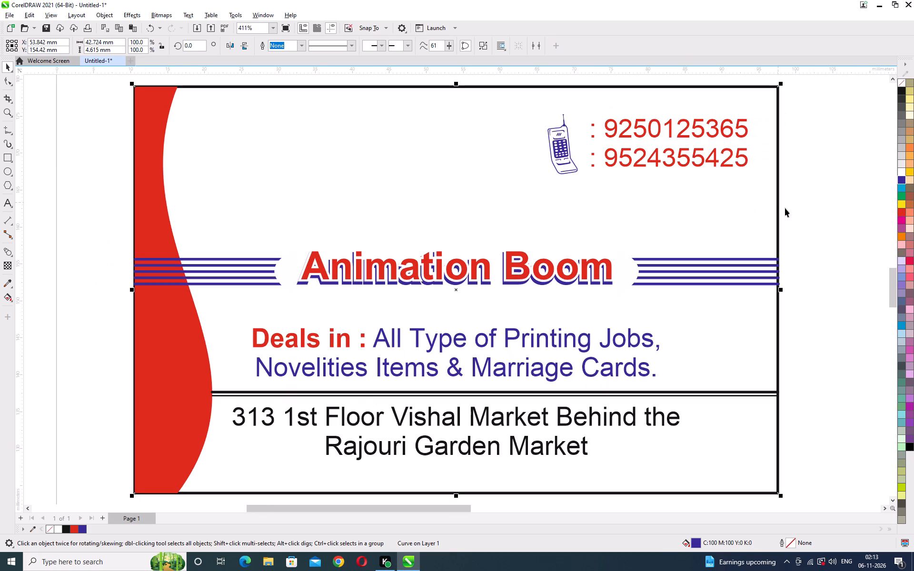
Outline the thick divider line above the address in red and the thin line beneath it in blue (C100 M100 Y0 K0).
{"action": "left_click", "coordinate": [544, 393]}
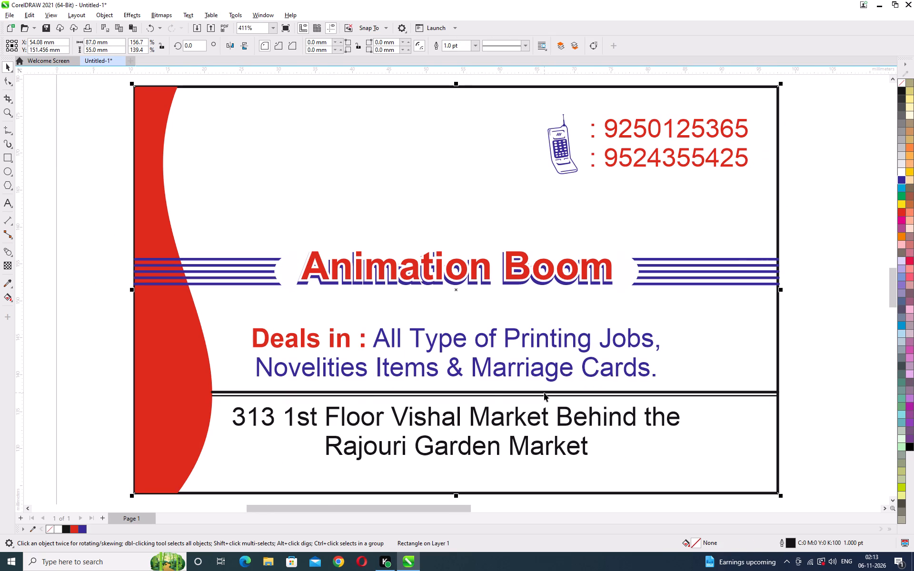
{"action": "right_click", "coordinate": [902, 214]}
{"action": "left_click", "coordinate": [690, 397]}
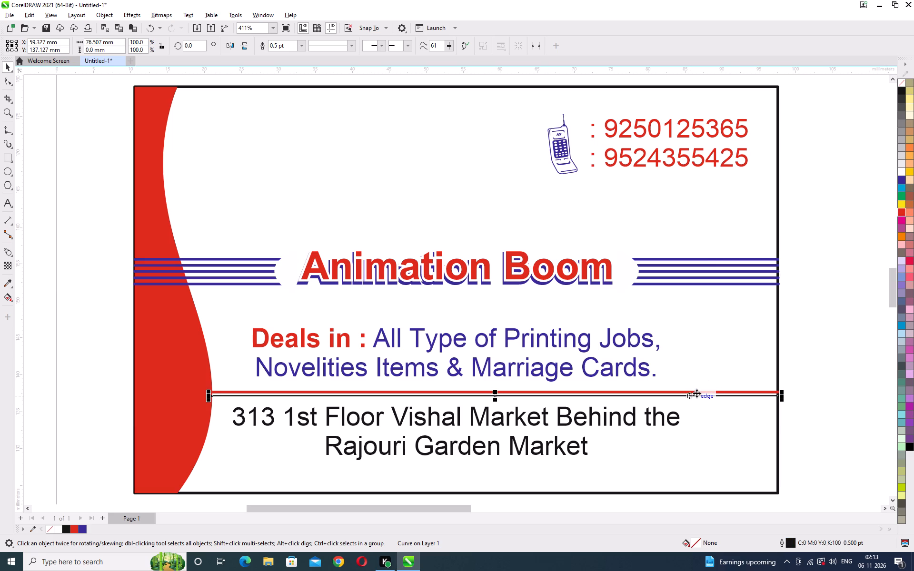
{"action": "right_click", "coordinate": [899, 181]}
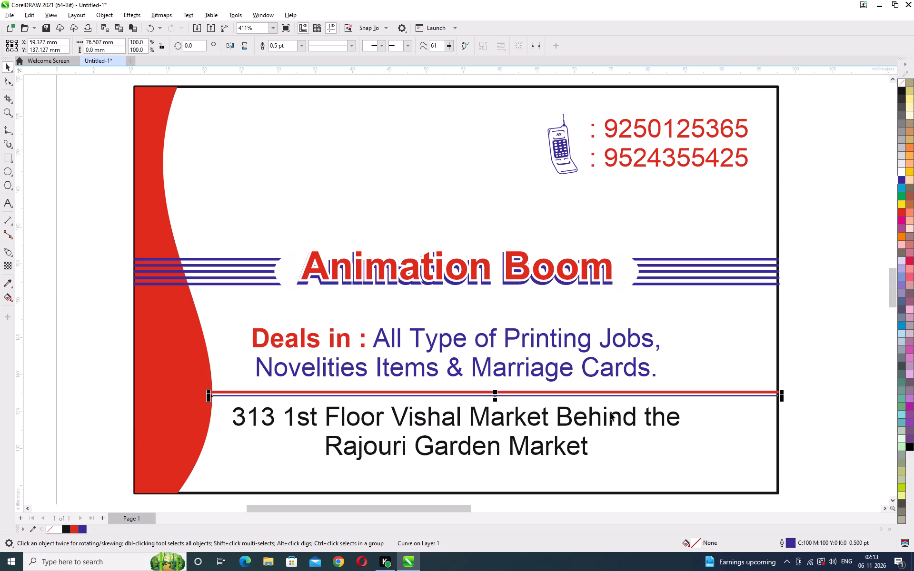
Fill the two-line address text at the bottom of the card with the same blue.
{"action": "left_click", "coordinate": [603, 418]}
{"action": "left_click", "coordinate": [600, 420]}
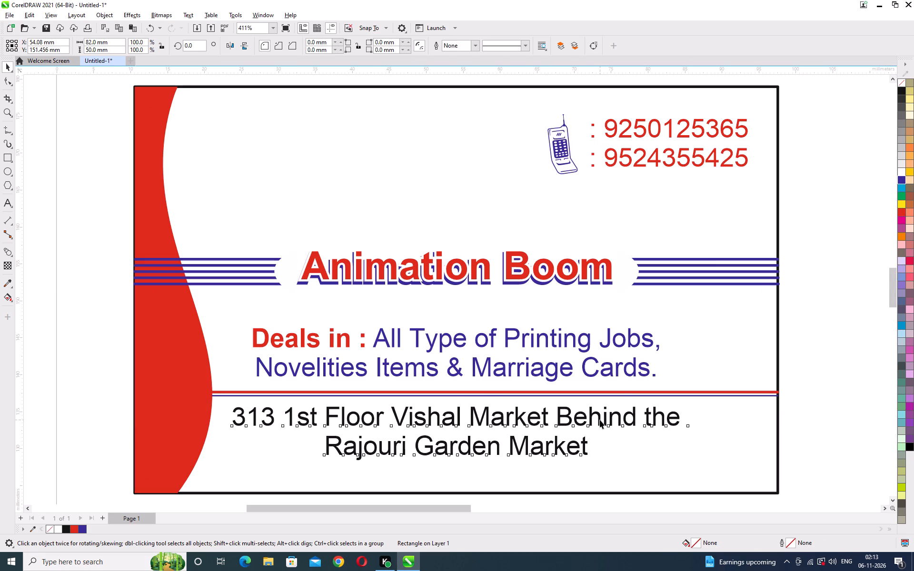
{"action": "left_click", "coordinate": [901, 181]}
{"action": "left_click", "coordinate": [807, 256]}
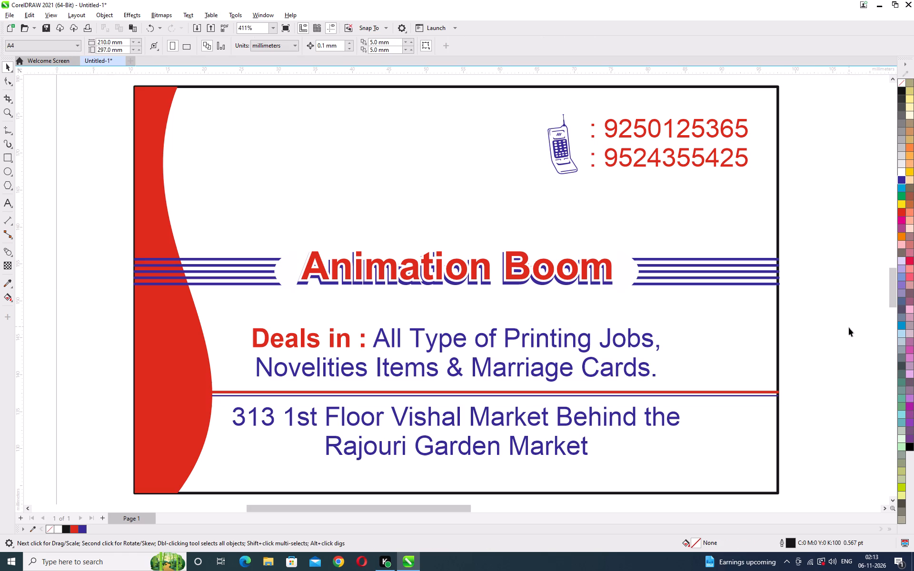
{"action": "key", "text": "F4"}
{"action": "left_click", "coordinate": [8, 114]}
Move the complete card, with all its objects, up the page to about X 51.9 mm, Y 178.2 mm.
{"action": "left_click", "coordinate": [159, 42]}
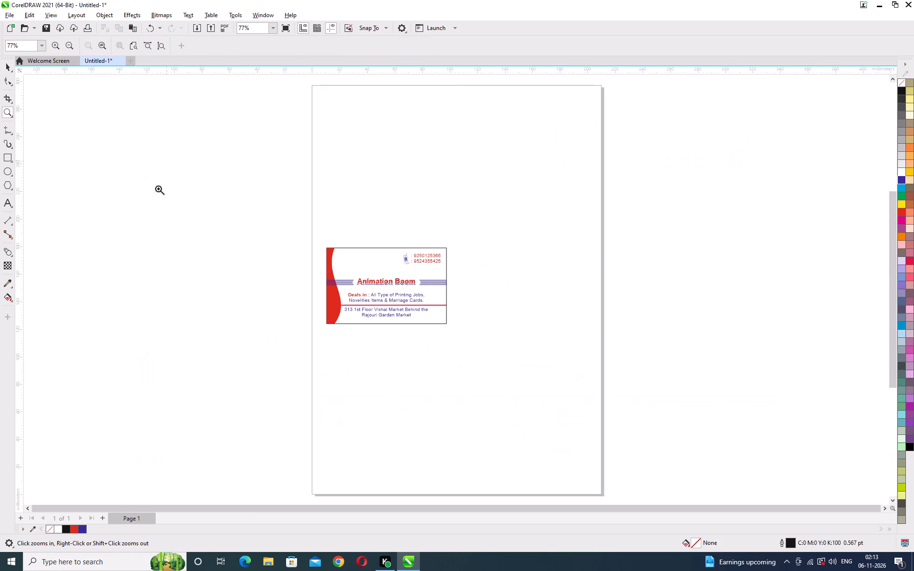
{"action": "left_click", "coordinate": [11, 70]}
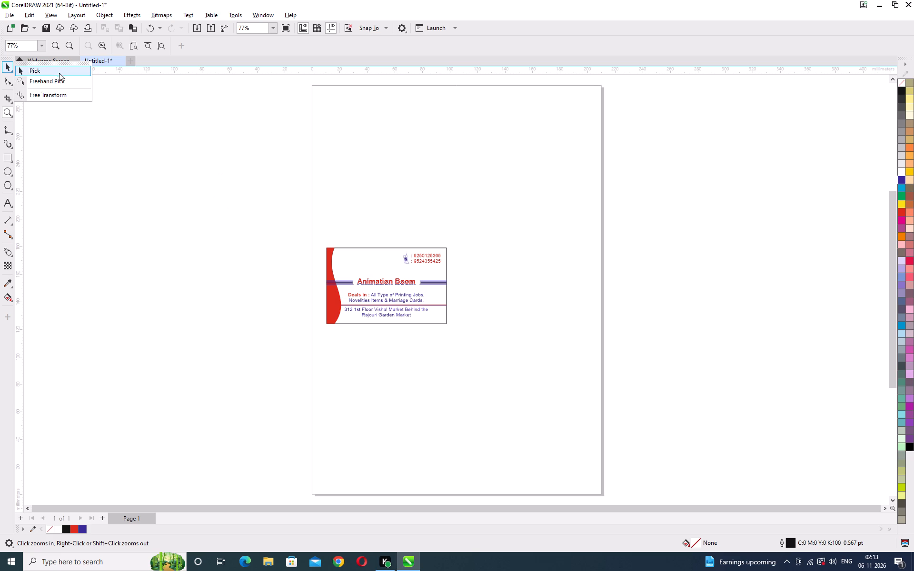
{"action": "left_click", "coordinate": [57, 71]}
{"action": "left_click", "coordinate": [205, 198]}
{"action": "left_click_drag", "start_coordinate": [217, 196], "coordinate": [557, 363]}
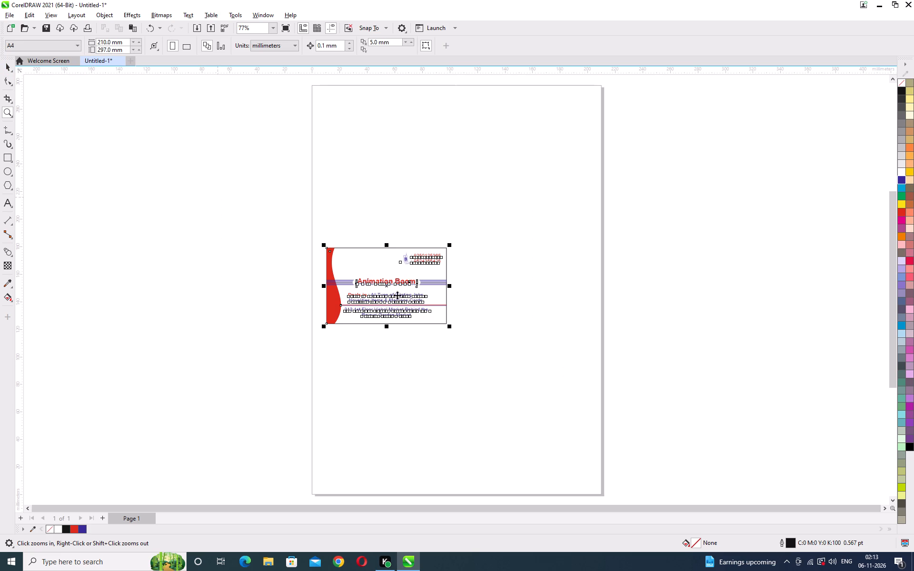
{"action": "left_click_drag", "start_coordinate": [389, 287], "coordinate": [387, 248]}
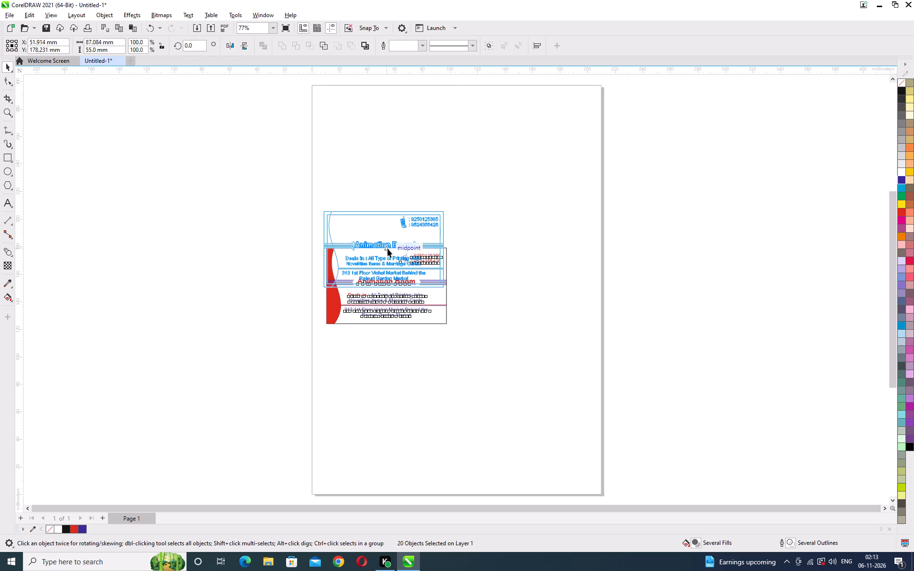
Duplicate the whole card and place the copy beside the original, level with it, at about X 146.7 mm, Y 178.5 mm.
{"action": "key", "text": "plus"}
{"action": "left_click_drag", "start_coordinate": [392, 245], "coordinate": [501, 236]}
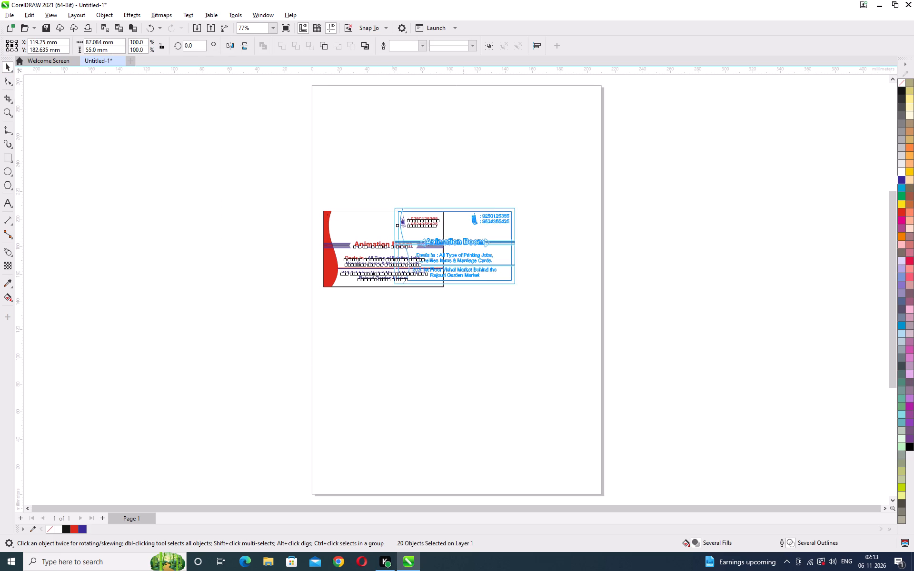
{"action": "left_click_drag", "start_coordinate": [501, 236], "coordinate": [523, 243]}
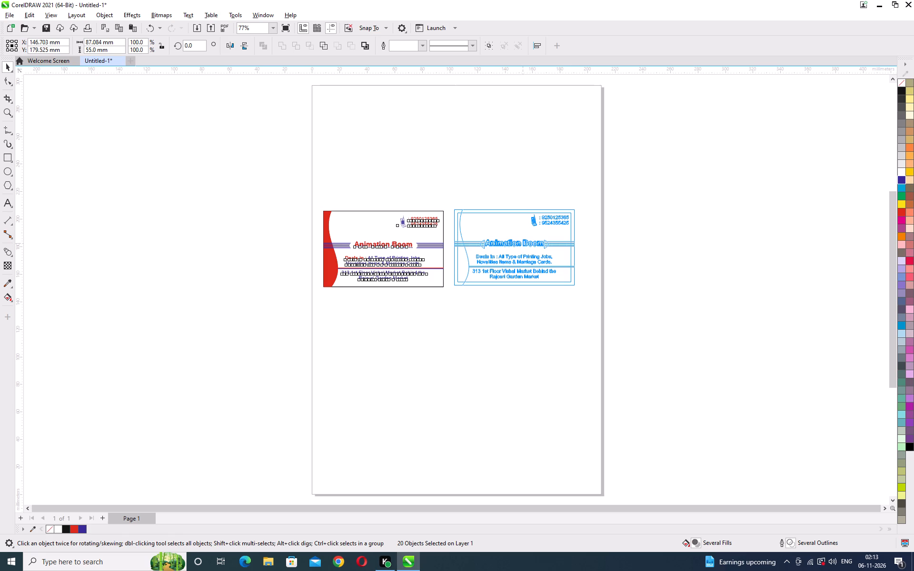
{"action": "left_click_drag", "start_coordinate": [523, 243], "coordinate": [523, 245]}
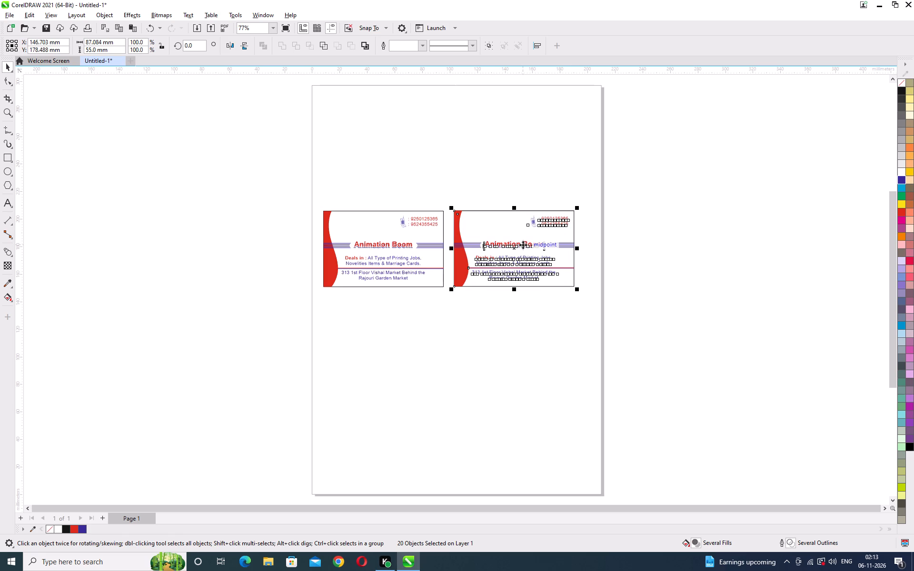
Duplicate the card again and place this copy directly below the first card, at about X 51.7 mm, Y 118.2 mm.
{"action": "key", "text": "plus"}
{"action": "left_click_drag", "start_coordinate": [524, 245], "coordinate": [420, 325]}
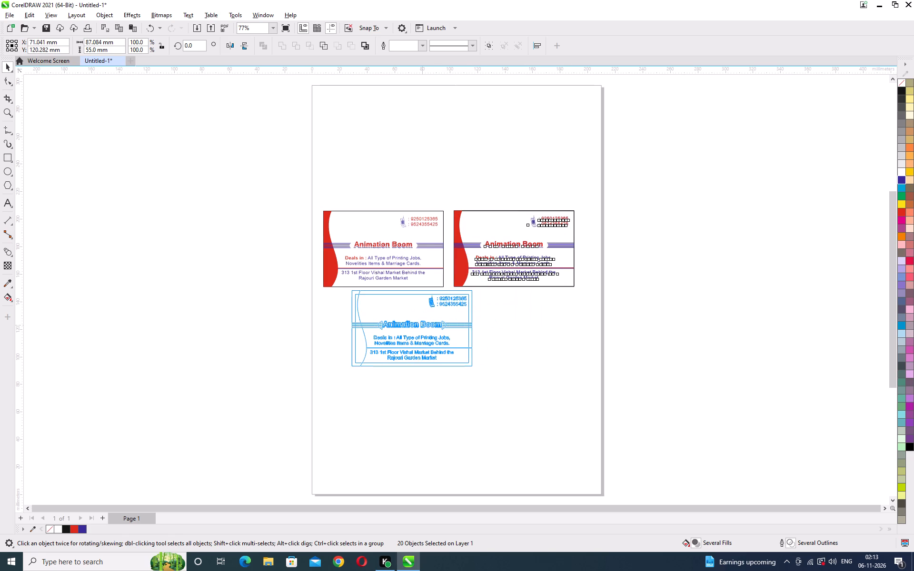
{"action": "left_click_drag", "start_coordinate": [420, 325], "coordinate": [392, 328]}
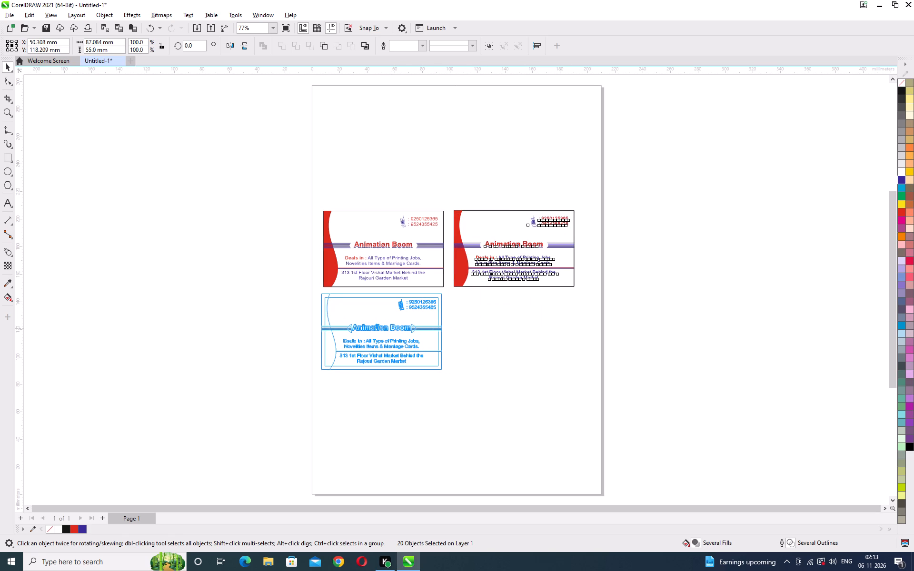
{"action": "left_click_drag", "start_coordinate": [392, 328], "coordinate": [394, 328]}
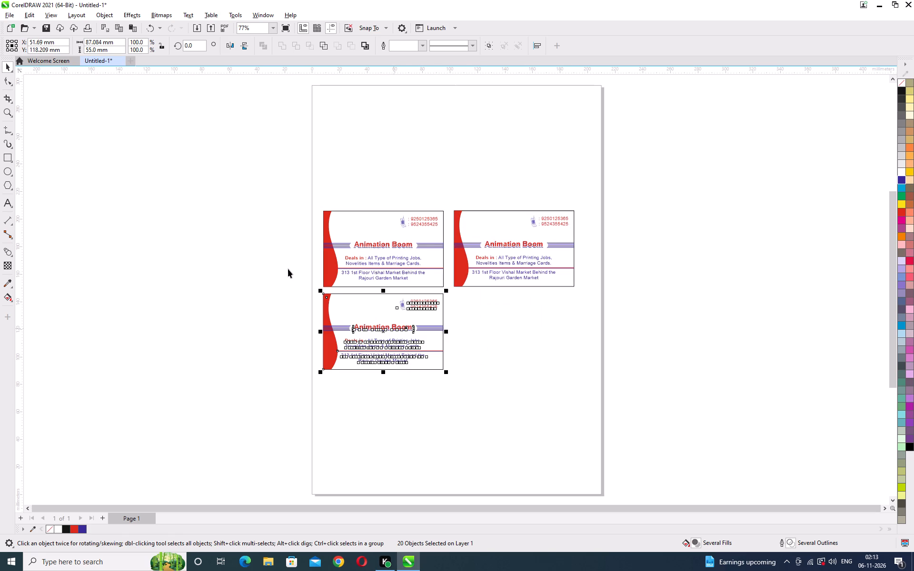
{"action": "left_click", "coordinate": [284, 265]}
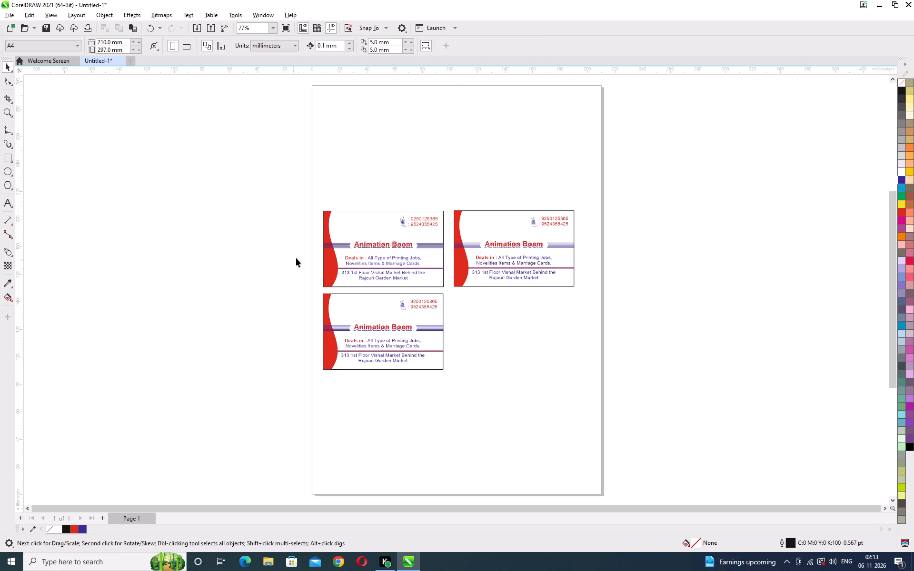
Delete the blue phone icon, both blue stripe groups and the blue title shadow from the first card.
{"action": "key", "text": "F2"}
{"action": "left_click_drag", "start_coordinate": [303, 198], "coordinate": [499, 306]}
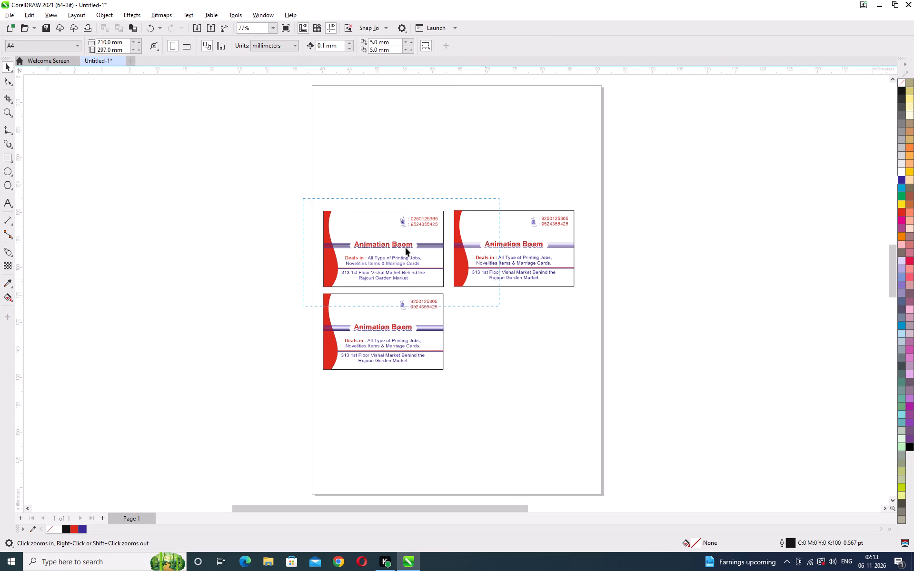
{"action": "left_click", "coordinate": [465, 184]}
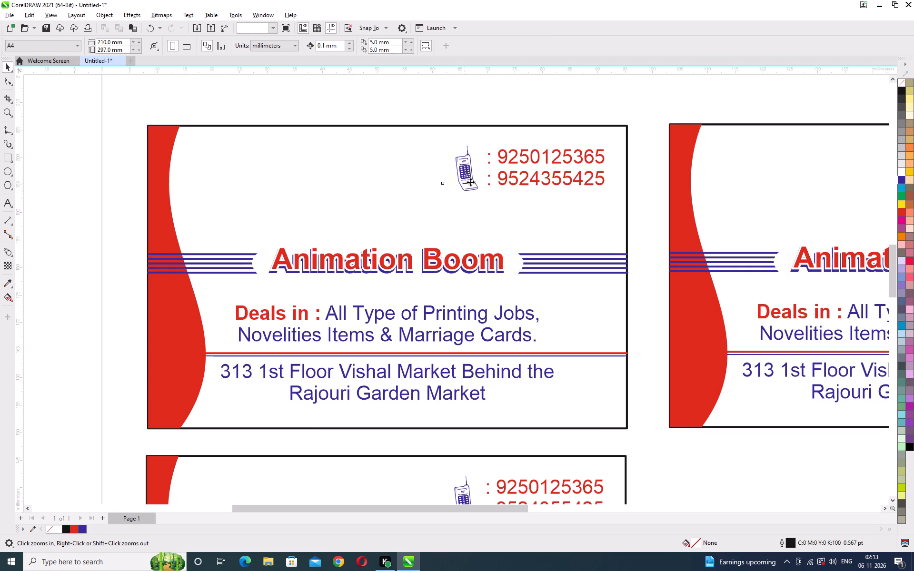
{"action": "key", "text": "Delete"}
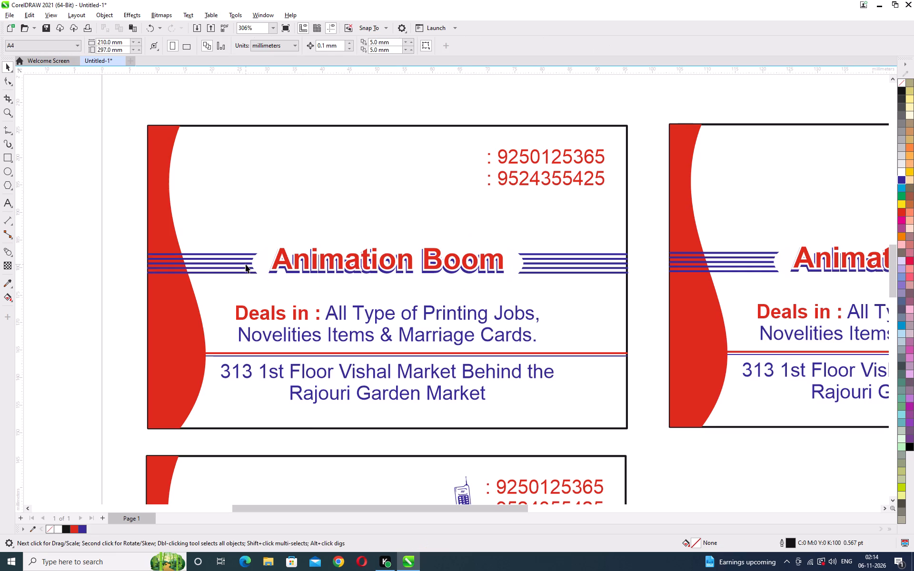
{"action": "left_click", "coordinate": [246, 264]}
{"action": "key", "text": "Delete"}
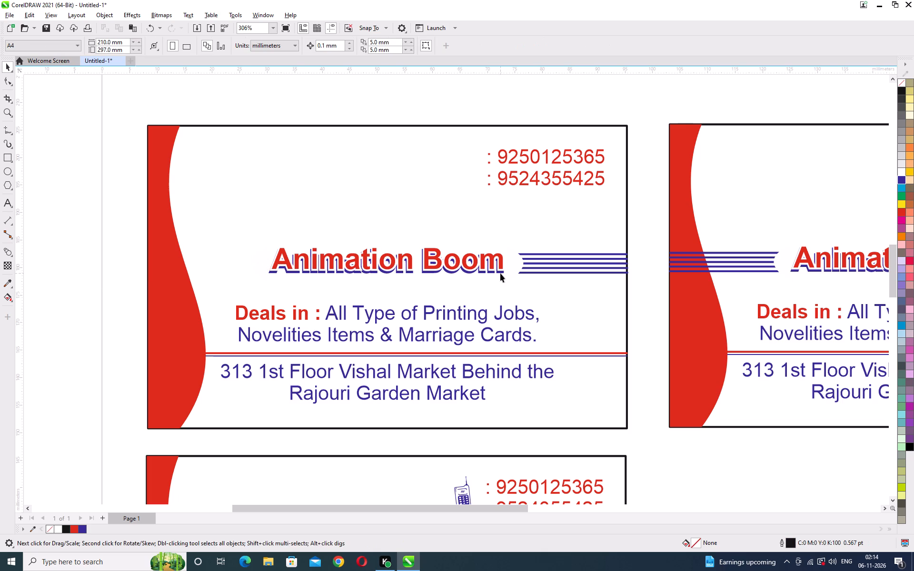
{"action": "left_click", "coordinate": [500, 273]}
{"action": "key", "text": "Delete"}
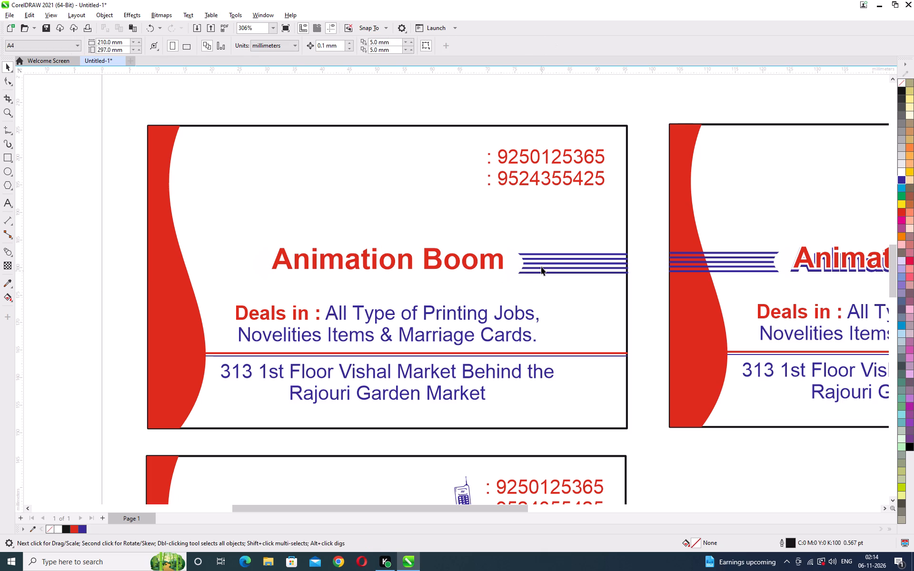
{"action": "left_click", "coordinate": [541, 265]}
{"action": "key", "text": "Delete"}
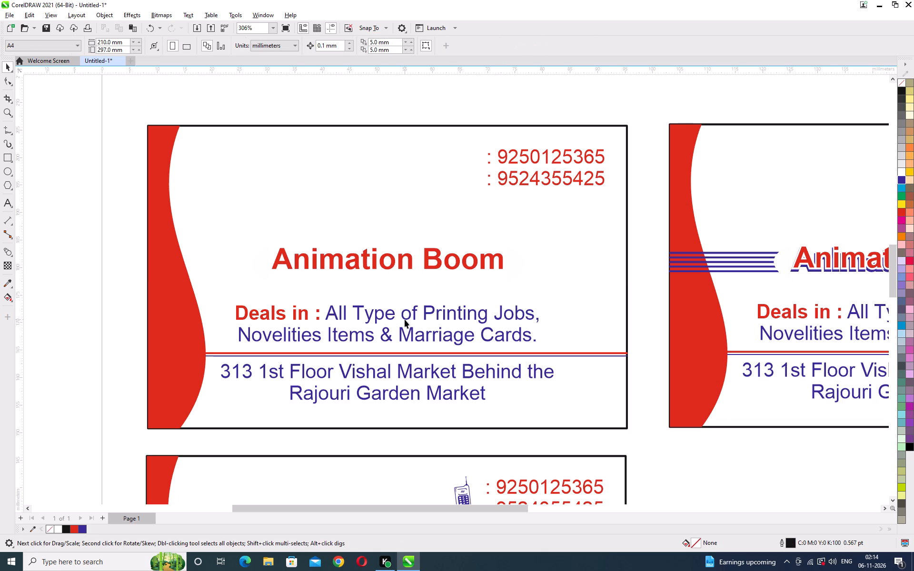
On the first card, colour the services text from "All Type of Printing Jobs" to "Marriage Cards" white, leaving out "Deals in :".
{"action": "left_click", "coordinate": [406, 317]}
{"action": "left_click", "coordinate": [13, 206]}
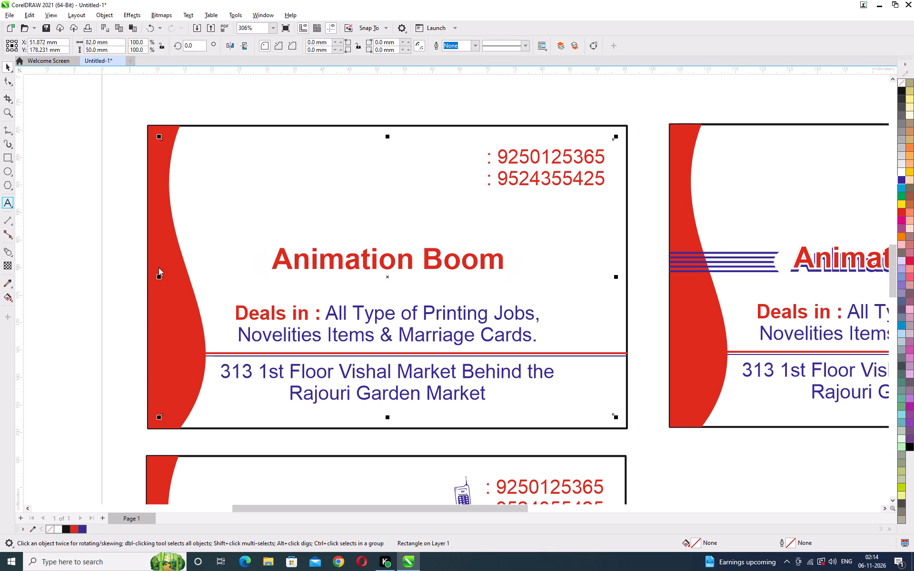
{"action": "left_click", "coordinate": [10, 71]}
{"action": "left_click", "coordinate": [44, 72]}
{"action": "left_click", "coordinate": [88, 216]}
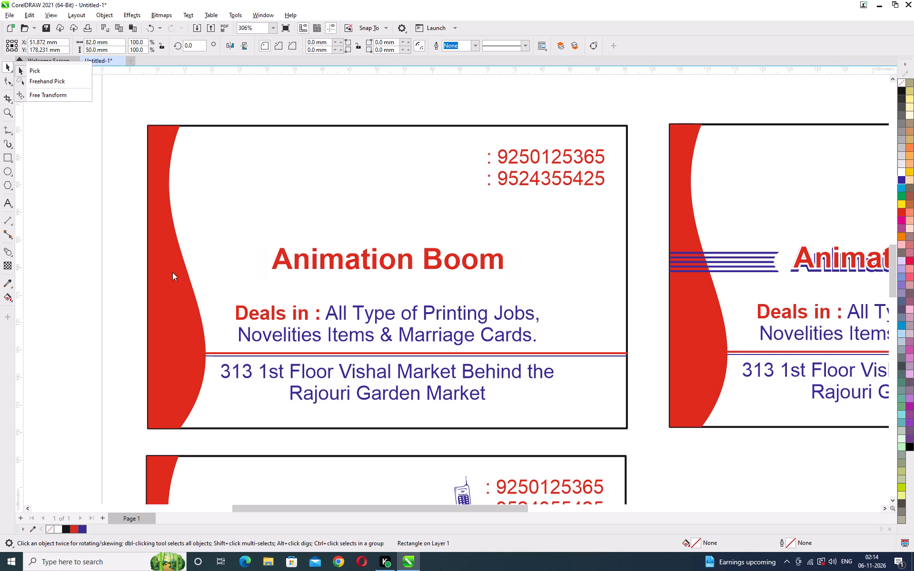
{"action": "left_click", "coordinate": [254, 317]}
{"action": "double_click", "coordinate": [254, 317]}
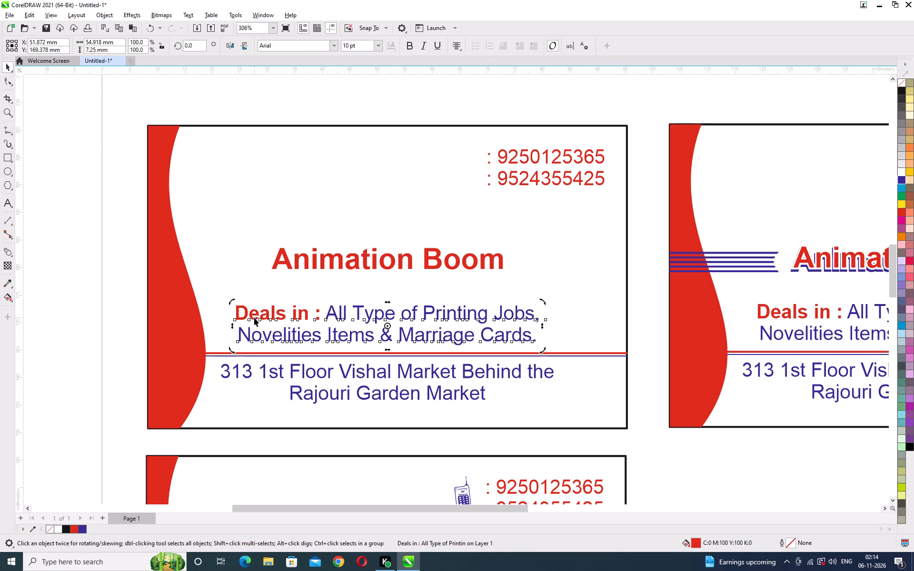
{"action": "left_click_drag", "start_coordinate": [325, 313], "coordinate": [532, 333]}
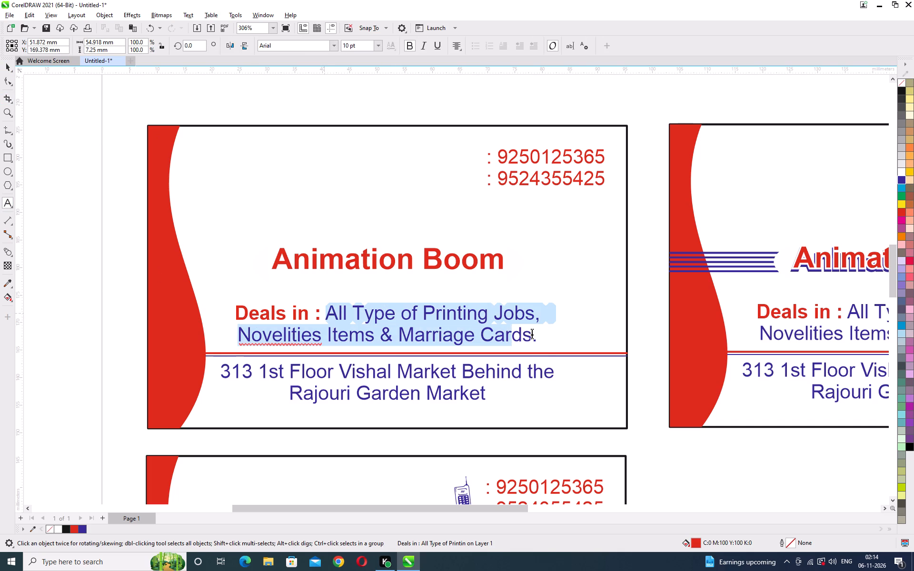
{"action": "left_click_drag", "start_coordinate": [532, 333], "coordinate": [534, 335]}
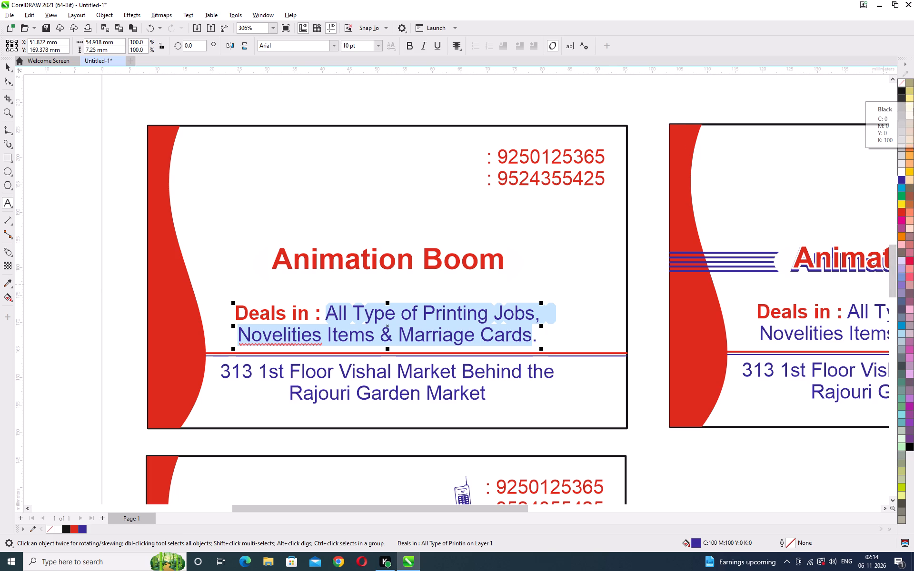
{"action": "left_click", "coordinate": [899, 172]}
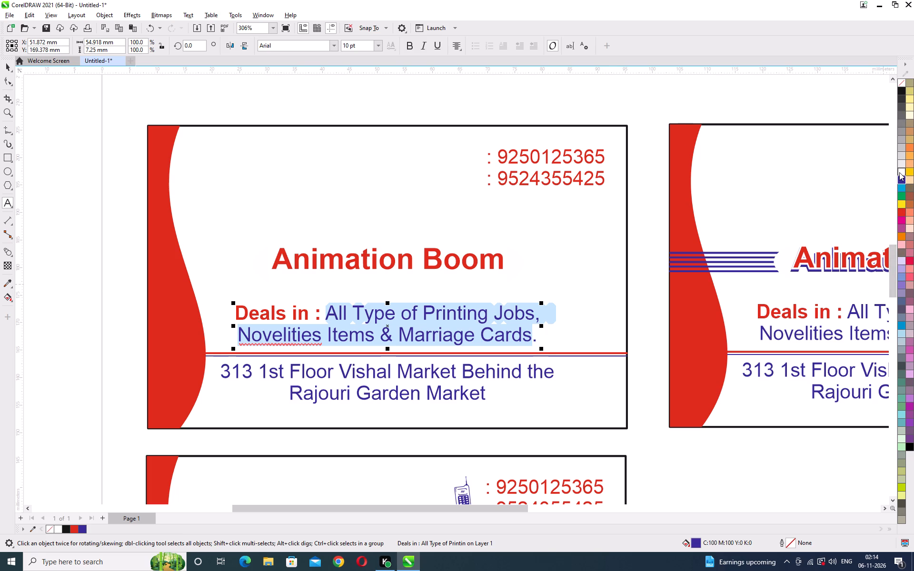
{"action": "left_click", "coordinate": [10, 71]}
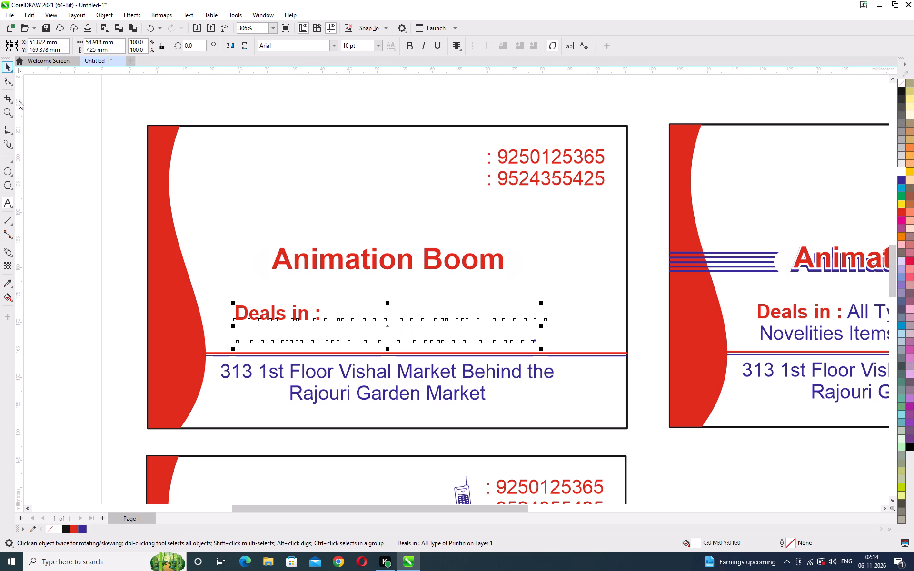
{"action": "left_click", "coordinate": [98, 254]}
Delete the thin blue divider line and the blue two-line address text from the first card.
{"action": "left_click", "coordinate": [276, 355]}
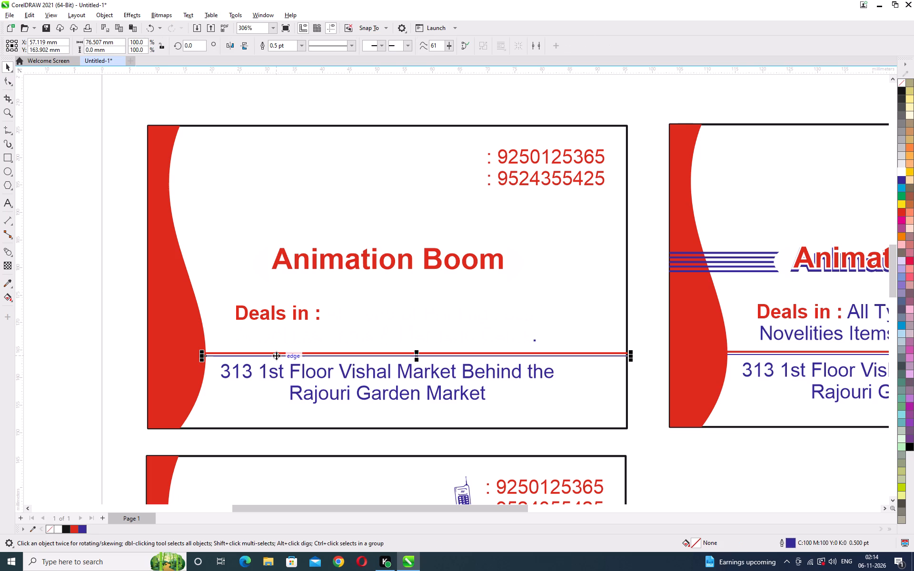
{"action": "key", "text": "Delete"}
{"action": "left_click", "coordinate": [305, 375]}
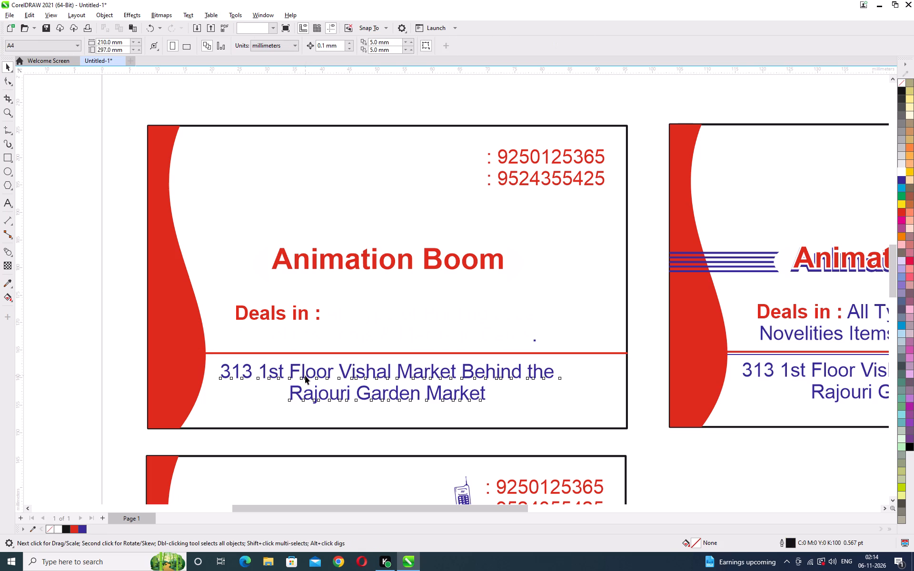
{"action": "key", "text": "Delete"}
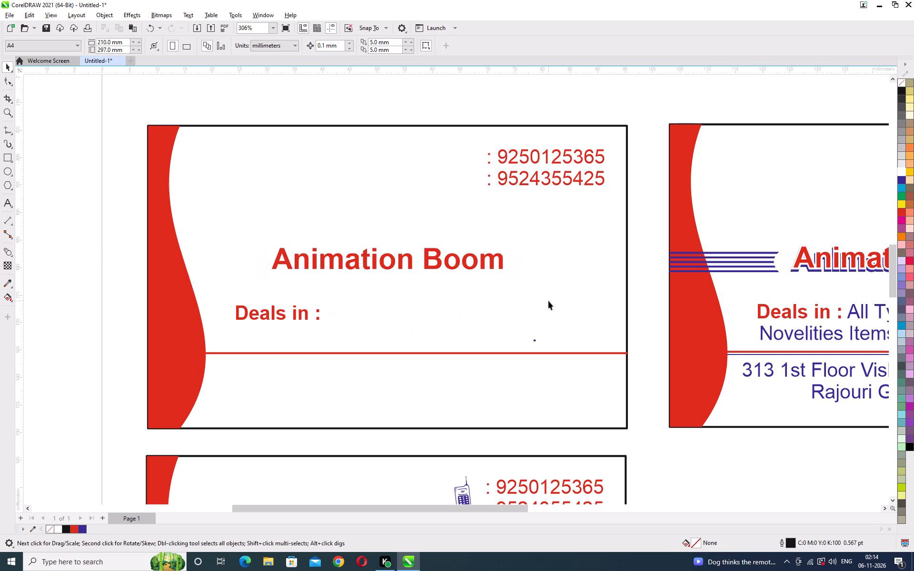
Delete the red title text, red wave shape, red phone numbers and thick red divider line from the second card.
{"action": "key", "text": "F4"}
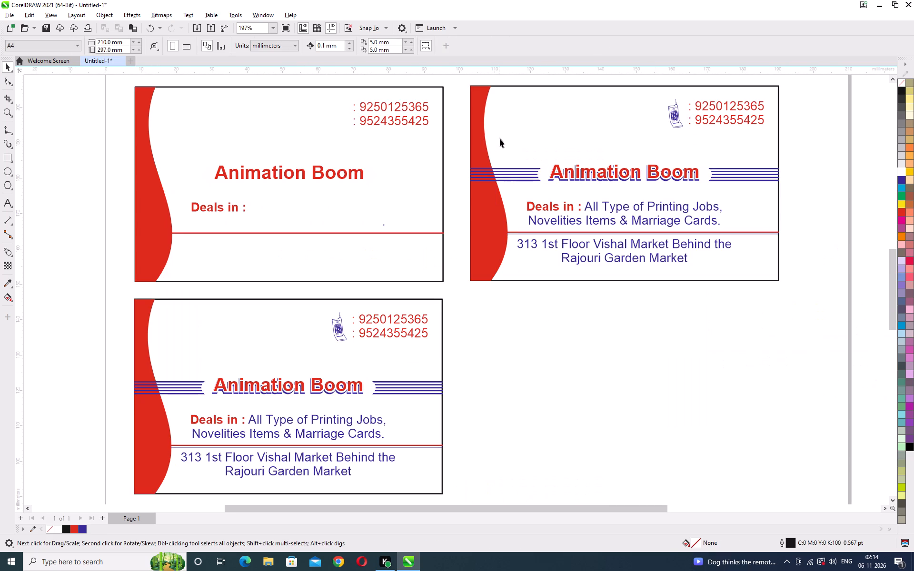
{"action": "key", "text": "F2"}
{"action": "left_click_drag", "start_coordinate": [460, 81], "coordinate": [723, 242]}
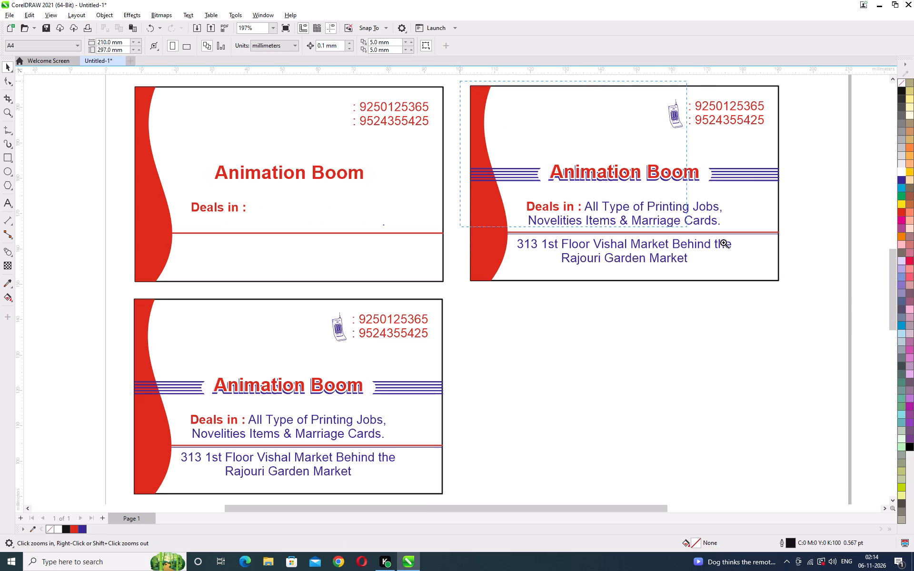
{"action": "left_click_drag", "start_coordinate": [723, 242], "coordinate": [799, 288]}
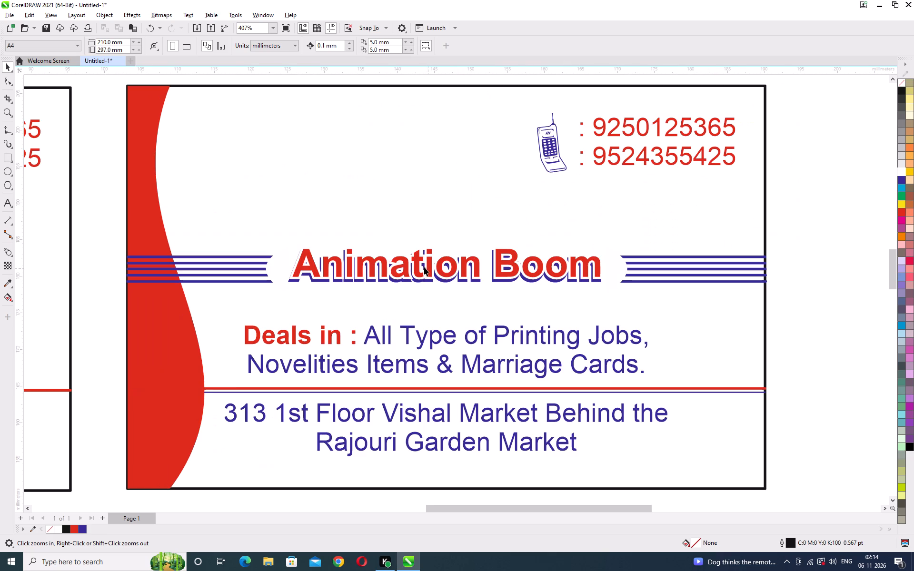
{"action": "left_click", "coordinate": [420, 265]}
{"action": "key", "text": "Delete"}
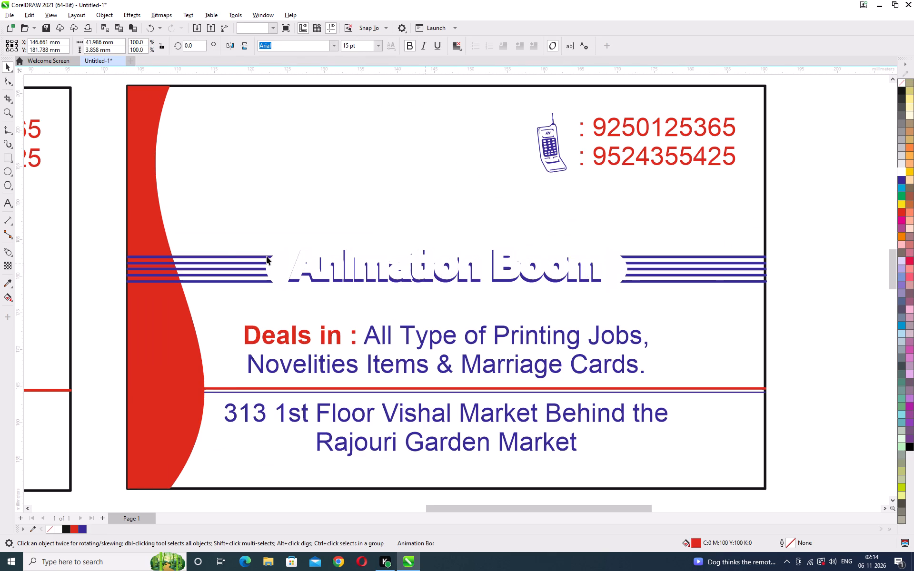
{"action": "left_click", "coordinate": [152, 217]}
{"action": "key", "text": "Delete"}
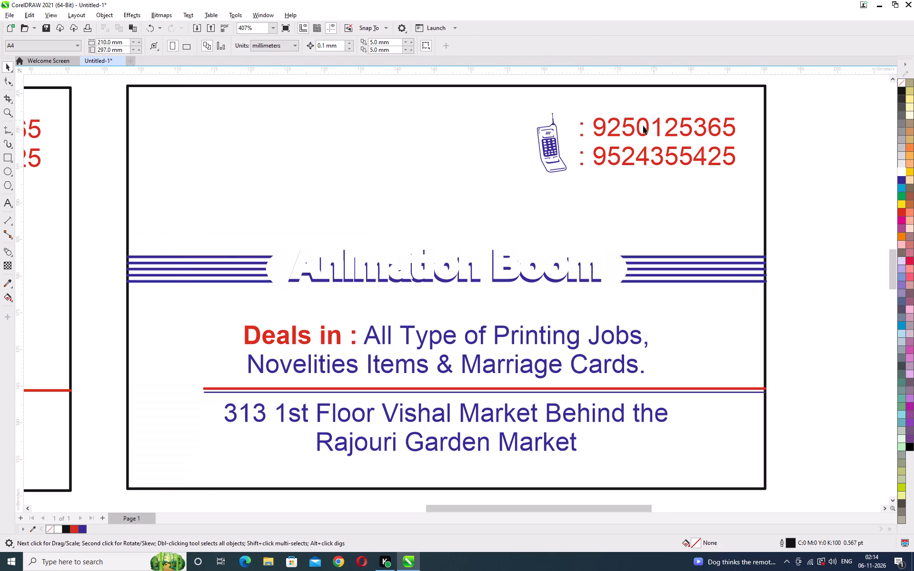
{"action": "left_click", "coordinate": [635, 124]}
{"action": "left_click", "coordinate": [638, 125]}
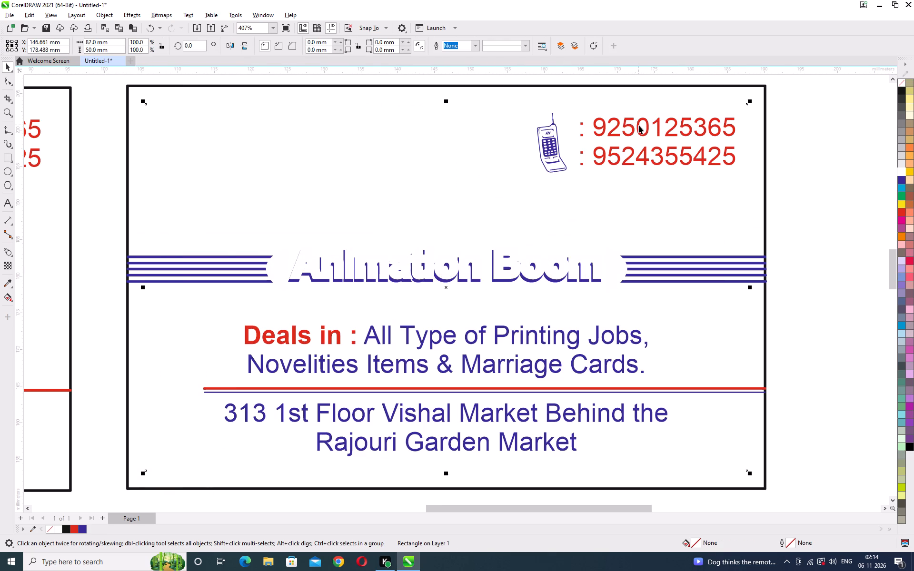
{"action": "key", "text": "Delete"}
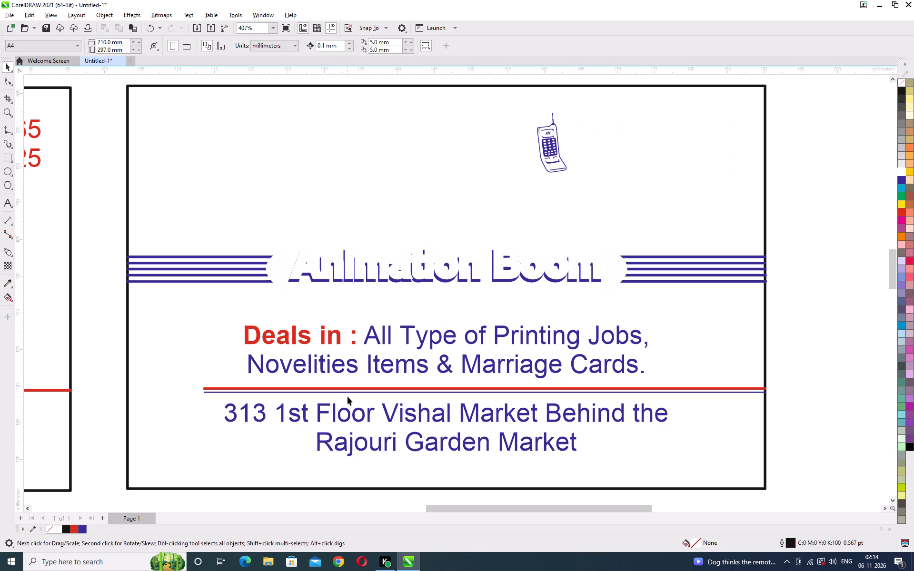
{"action": "left_click", "coordinate": [345, 388]}
{"action": "key", "text": "Delete"}
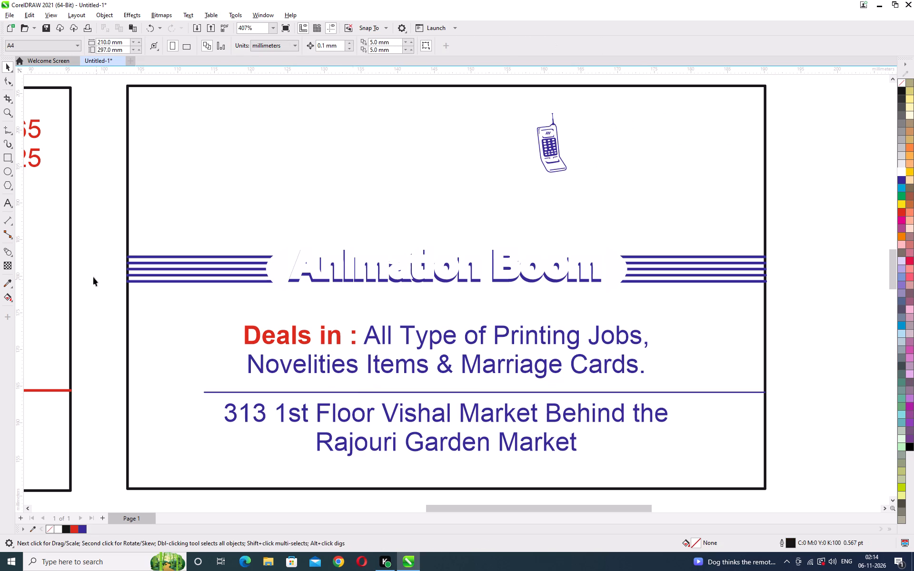
On the second card, colour only the words "Deals in :" in the services text white.
{"action": "left_click", "coordinate": [8, 206]}
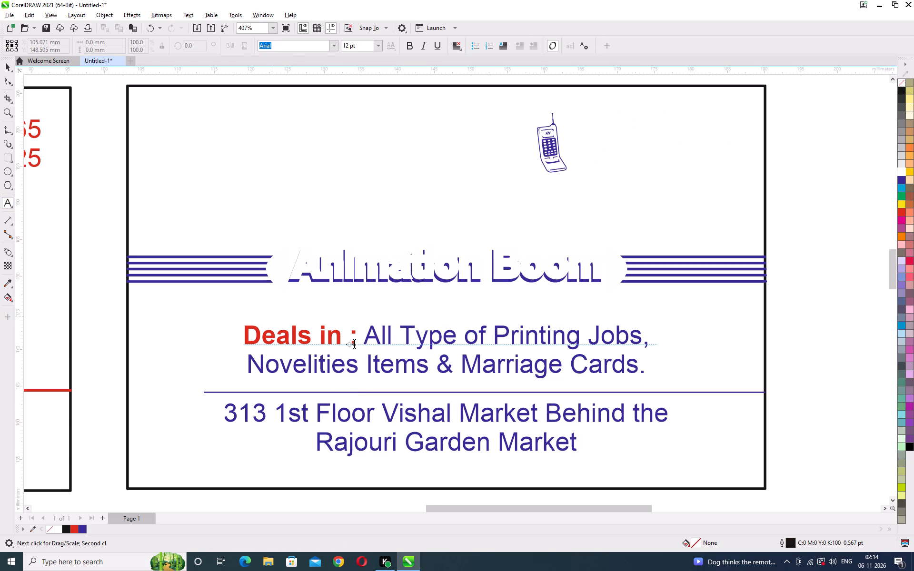
{"action": "left_click_drag", "start_coordinate": [357, 340], "coordinate": [247, 338]}
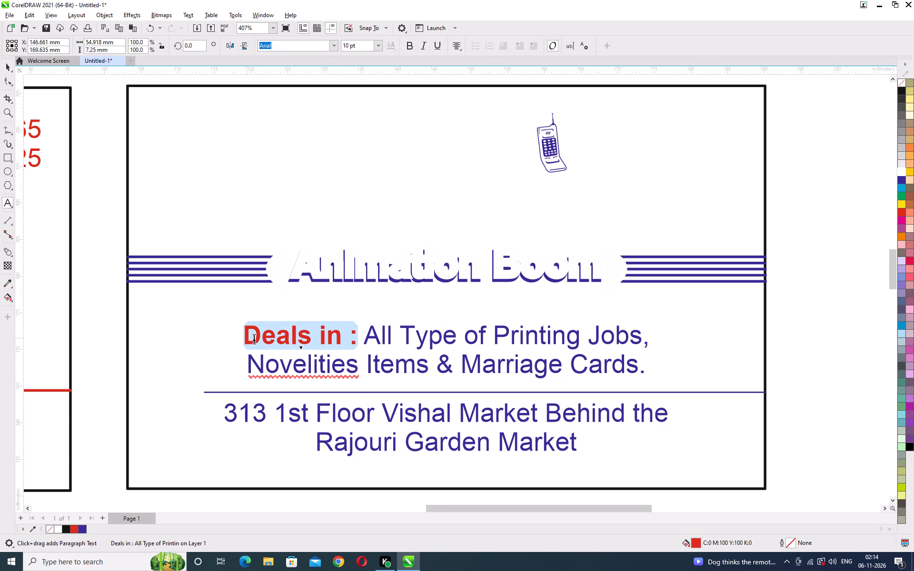
{"action": "left_click", "coordinate": [899, 174]}
{"action": "left_click", "coordinate": [10, 69]}
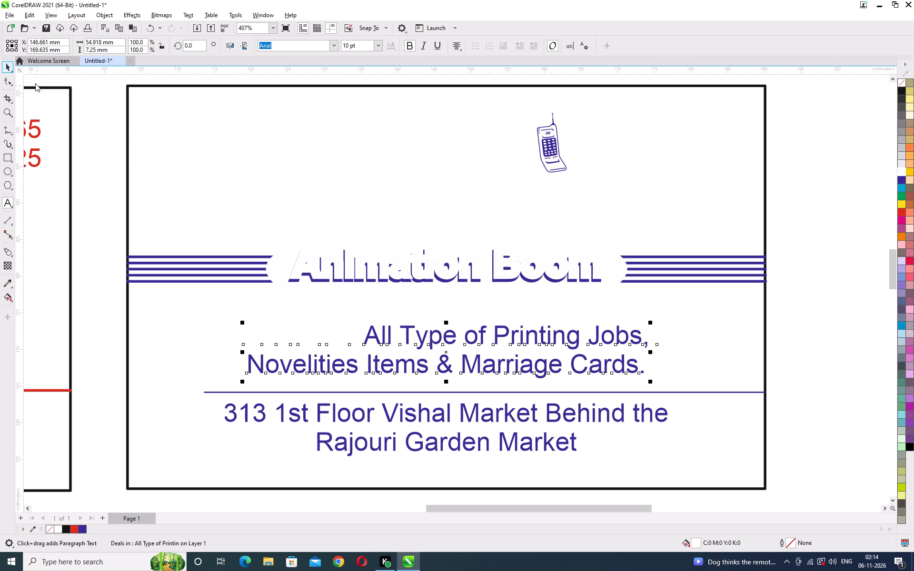
{"action": "left_click", "coordinate": [815, 227]}
{"action": "left_click", "coordinate": [808, 221]}
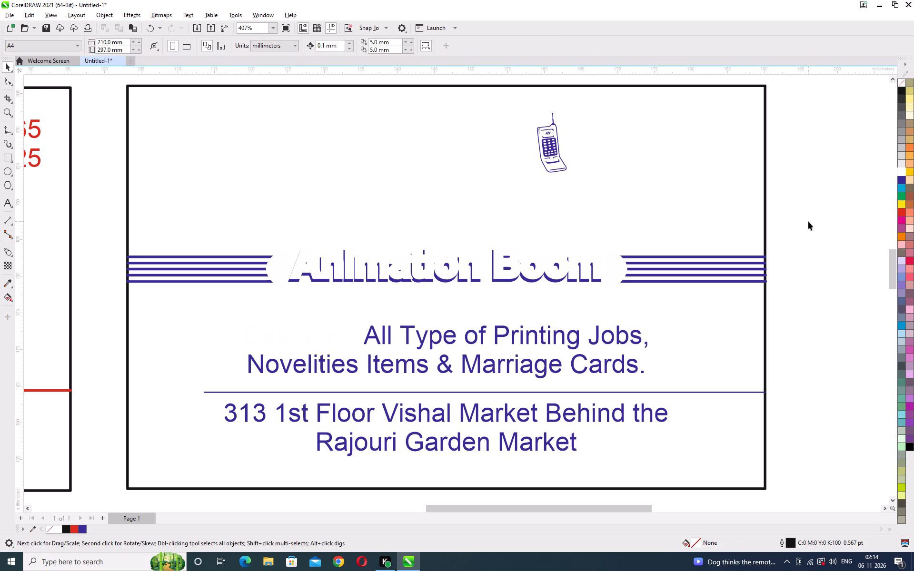
{"action": "key", "text": "F4"}
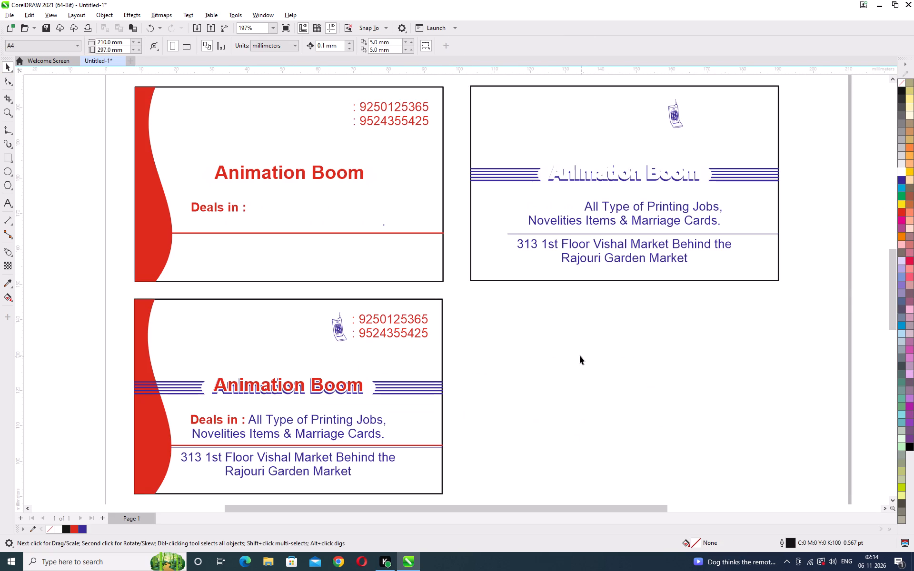
{"action": "left_click", "coordinate": [580, 355]}
{"action": "left_click", "coordinate": [580, 355]}
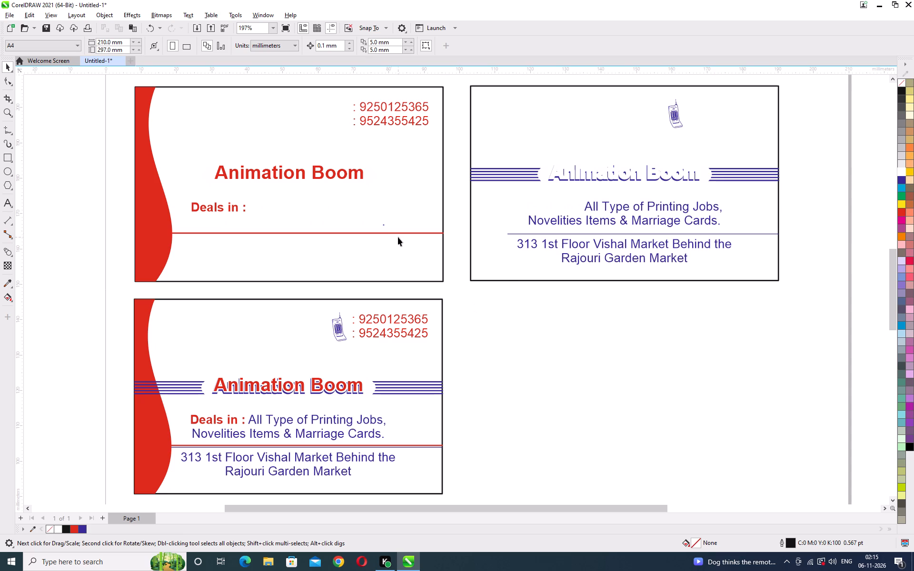
On the first card, fill the "Animation Boom" title, the phone numbers and the wave shape with black.
{"action": "left_click", "coordinate": [292, 384]}
{"action": "left_click", "coordinate": [516, 363]}
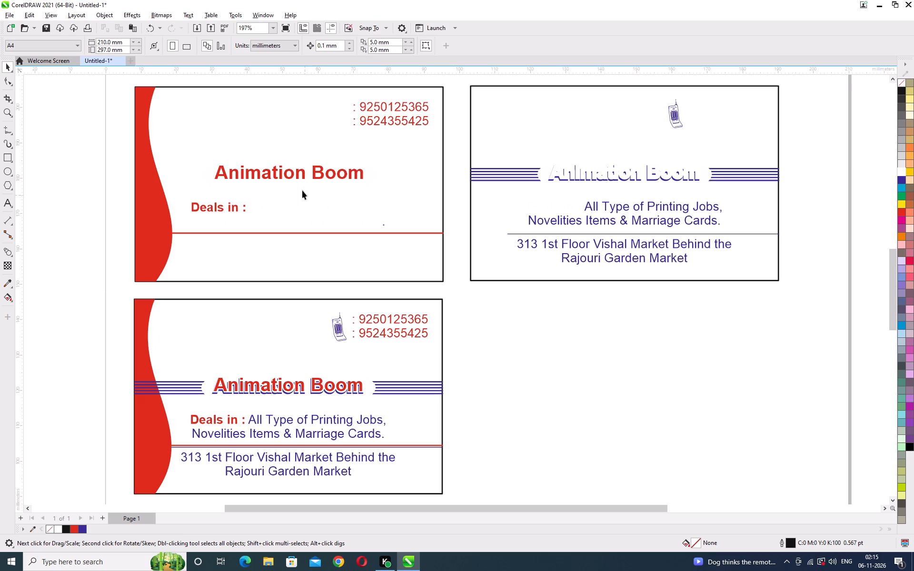
{"action": "left_click", "coordinate": [292, 174]}
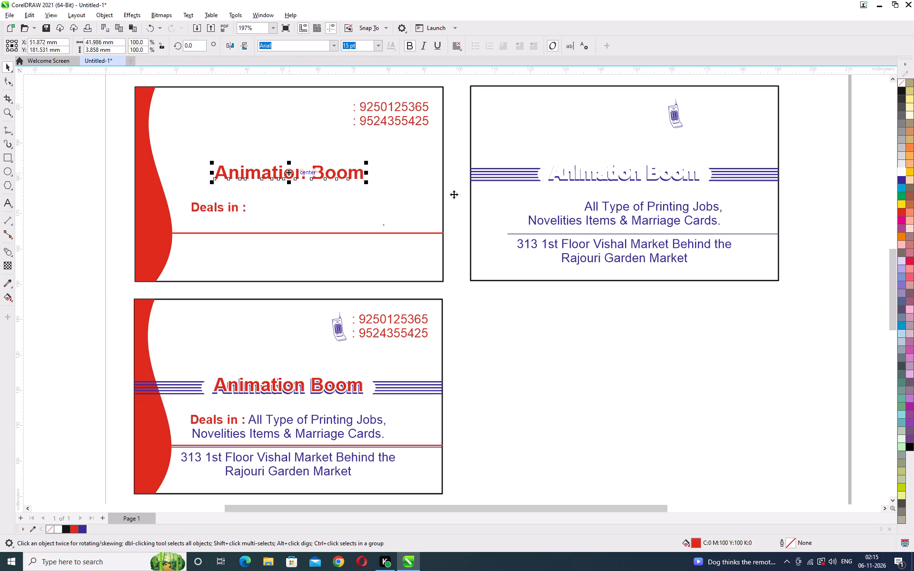
{"action": "left_click", "coordinate": [906, 89]}
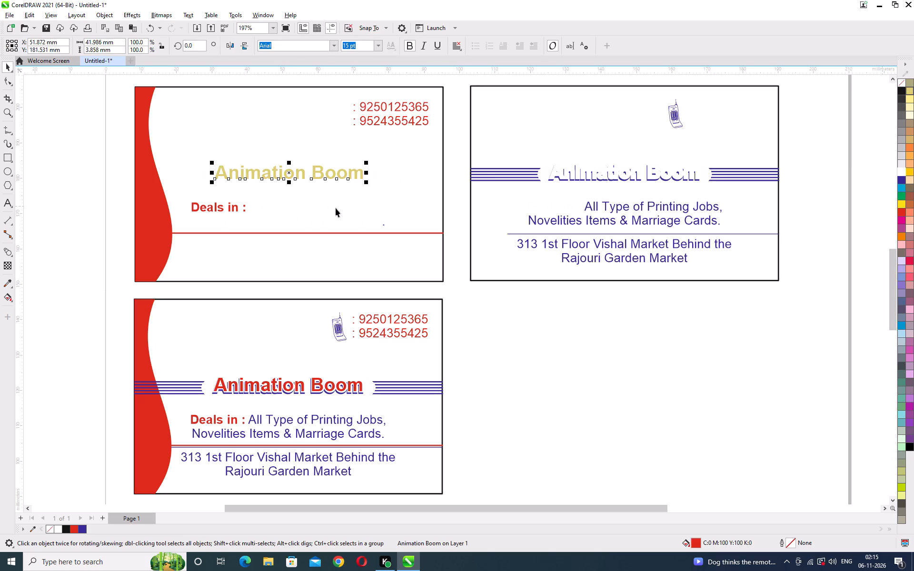
{"action": "left_click", "coordinate": [899, 91]}
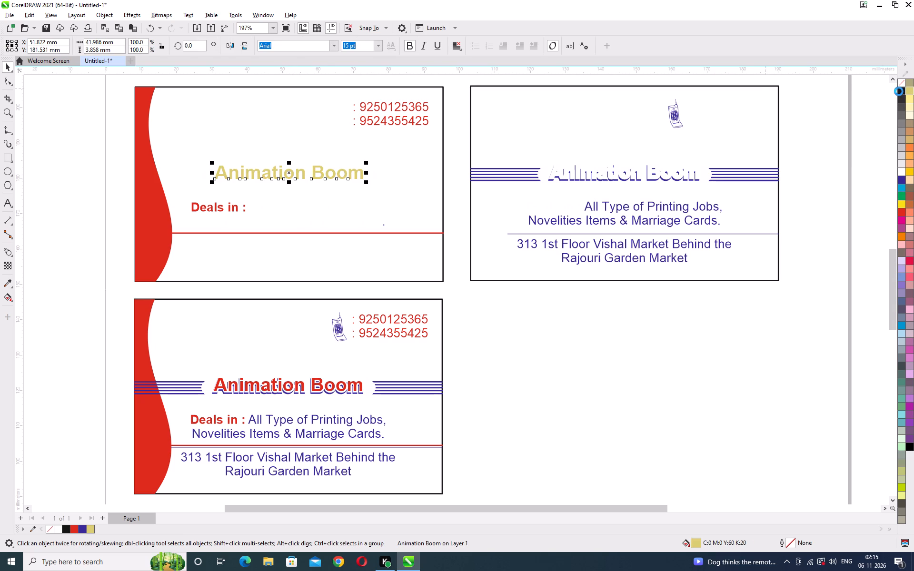
{"action": "left_click", "coordinate": [410, 107]}
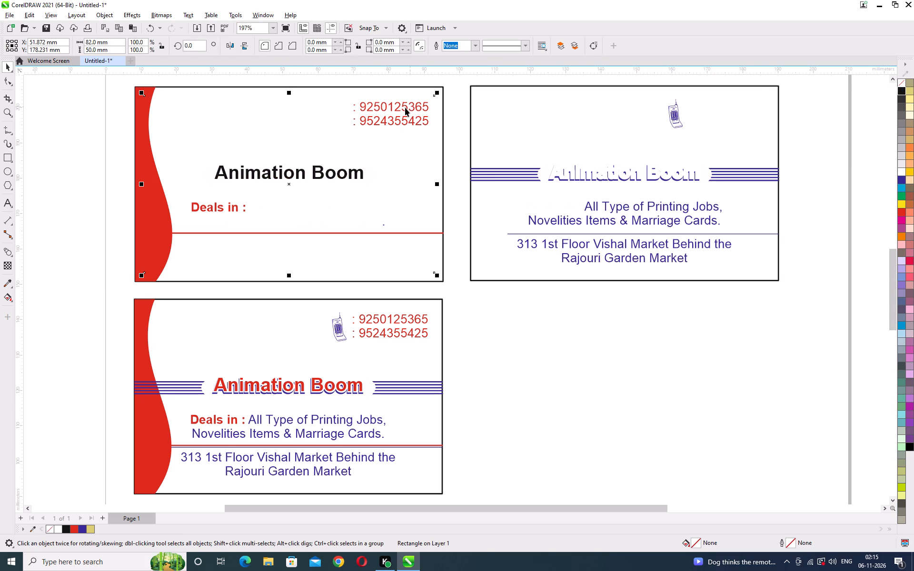
{"action": "left_click", "coordinate": [405, 108]}
{"action": "left_click", "coordinate": [899, 91]}
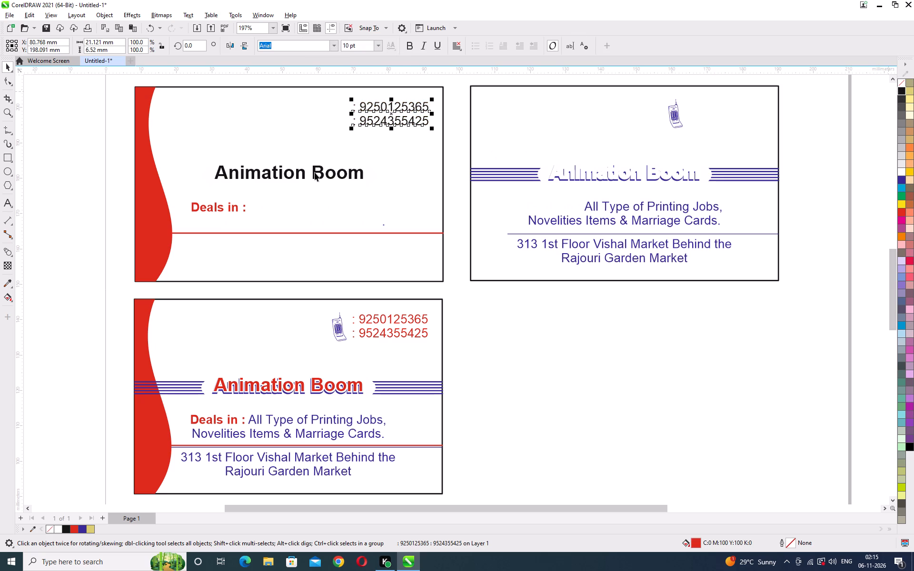
{"action": "left_click", "coordinate": [163, 197]}
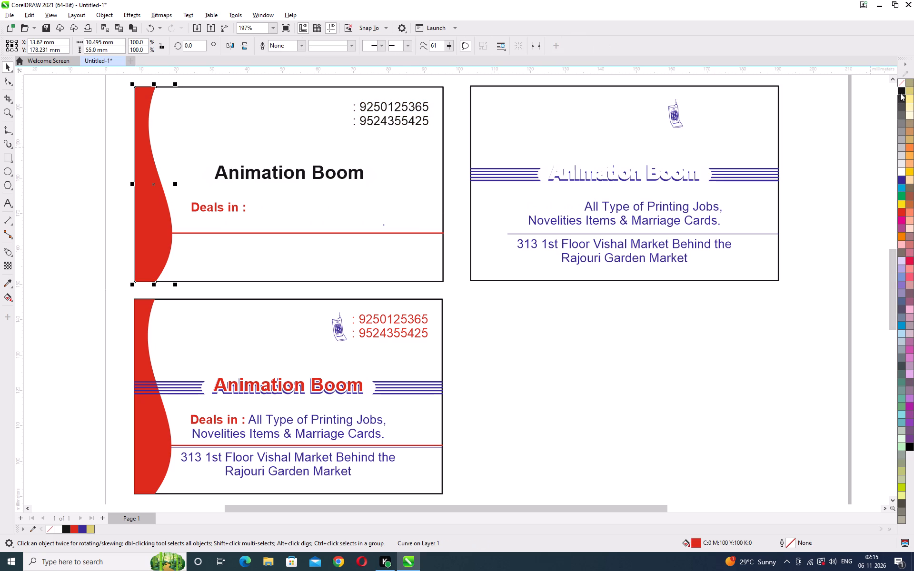
{"action": "left_click", "coordinate": [900, 92]}
Colour the words "Deals in :" and the thick divider line on the first card black.
{"action": "left_click", "coordinate": [224, 209]}
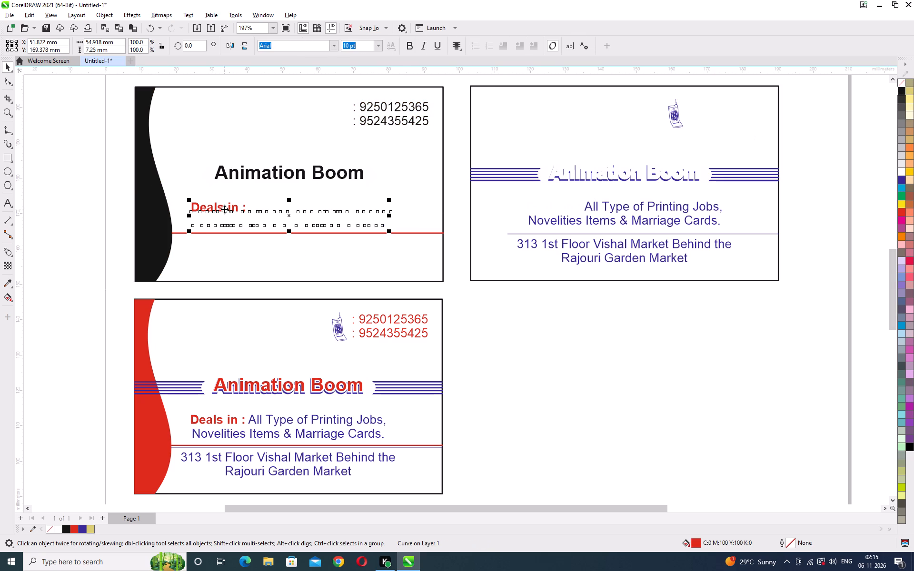
{"action": "double_click", "coordinate": [224, 209]}
{"action": "left_click_drag", "start_coordinate": [246, 206], "coordinate": [192, 210]}
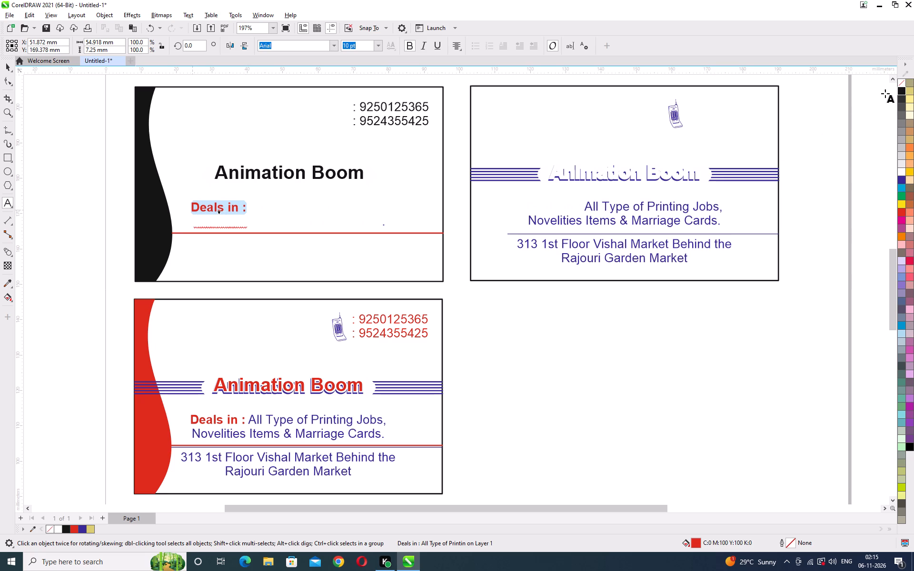
{"action": "left_click", "coordinate": [900, 92]}
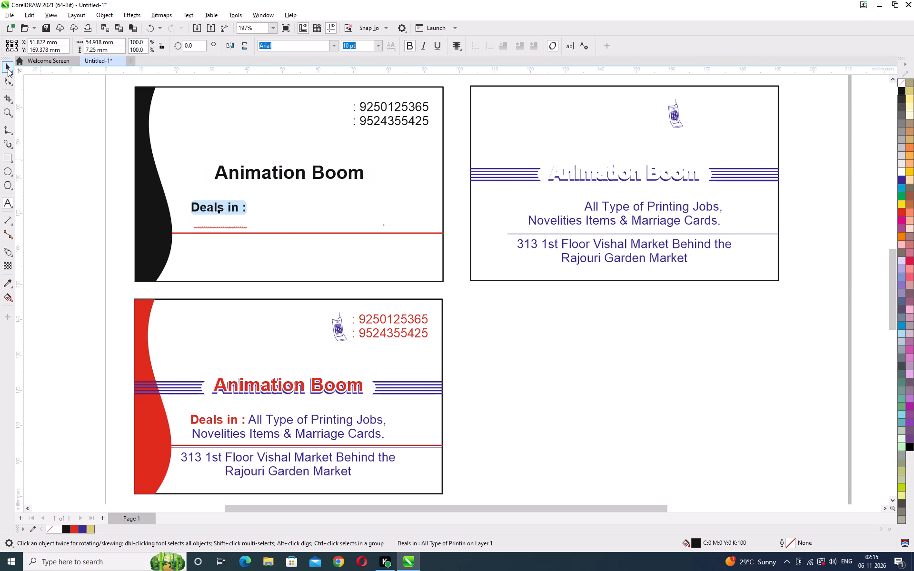
{"action": "left_click", "coordinate": [8, 69]}
{"action": "left_click", "coordinate": [221, 233]}
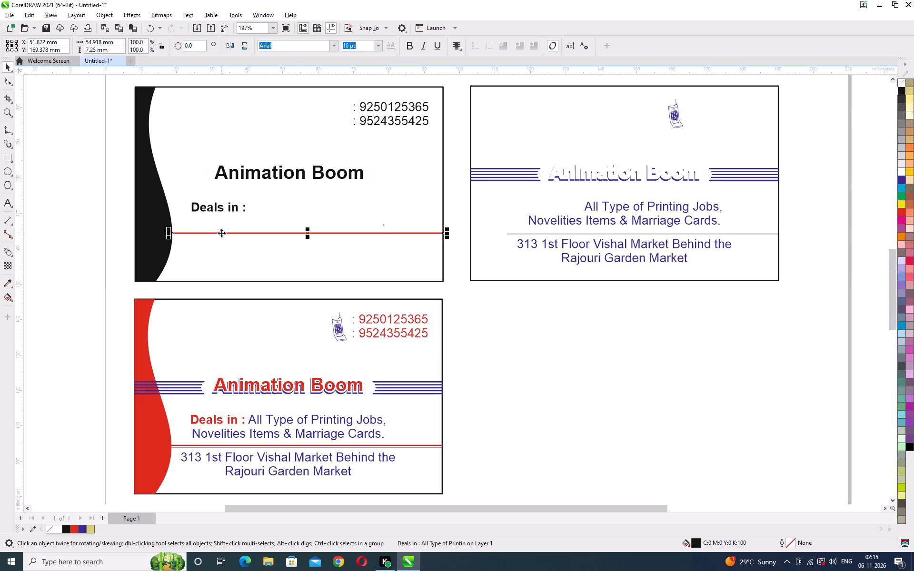
{"action": "right_click", "coordinate": [904, 93]}
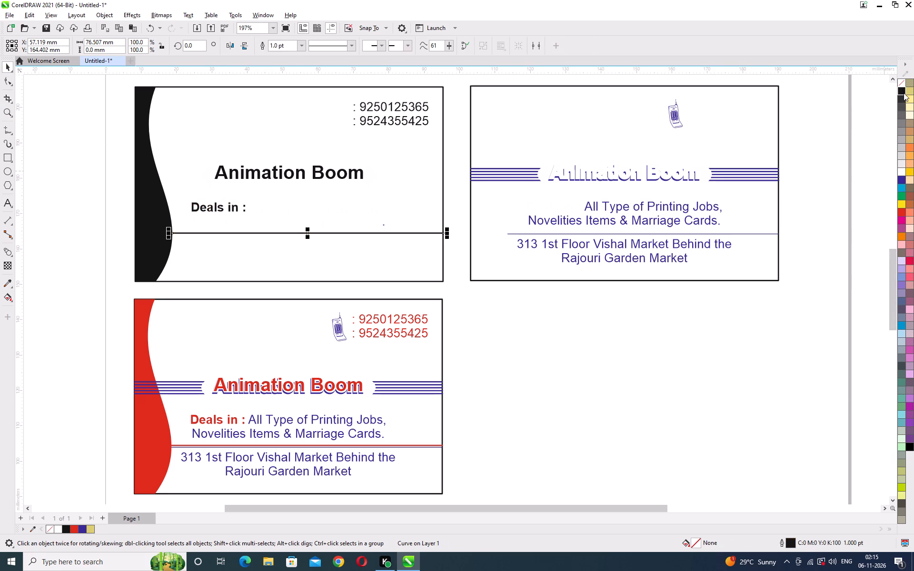
{"action": "right_click", "coordinate": [904, 92]}
{"action": "left_click", "coordinate": [823, 134]}
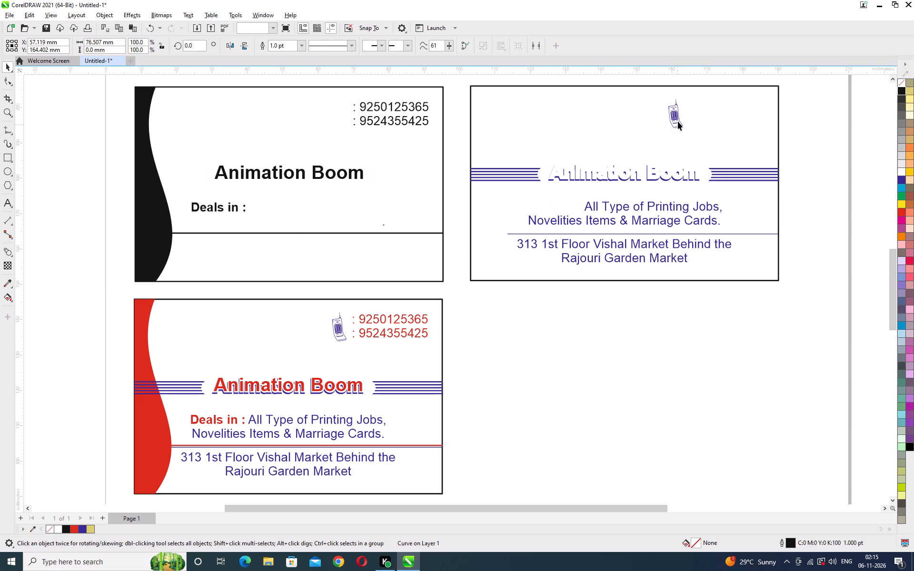
On the second card, fill the phone icon black without an outline and give both stripe groups a black outline.
{"action": "left_click", "coordinate": [674, 117]}
{"action": "left_click", "coordinate": [900, 91]}
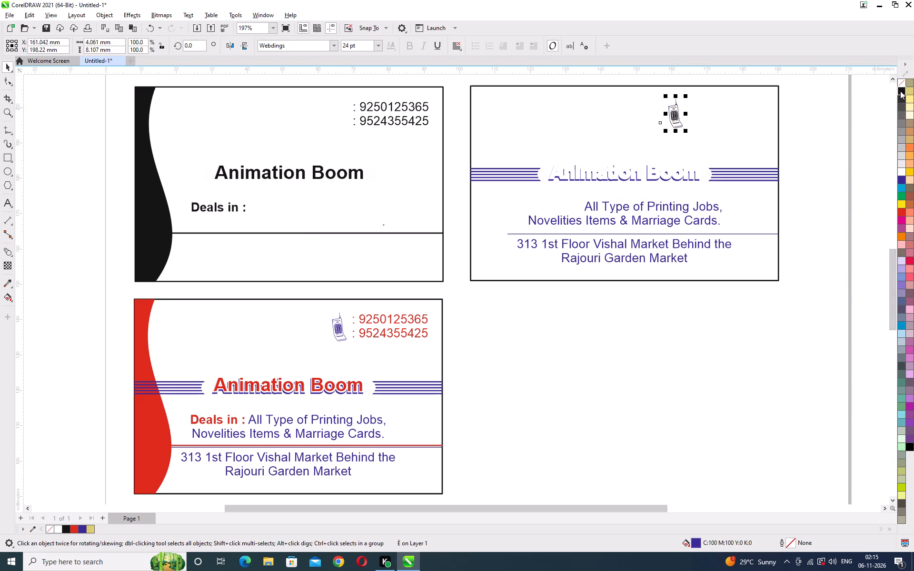
{"action": "right_click", "coordinate": [900, 91]}
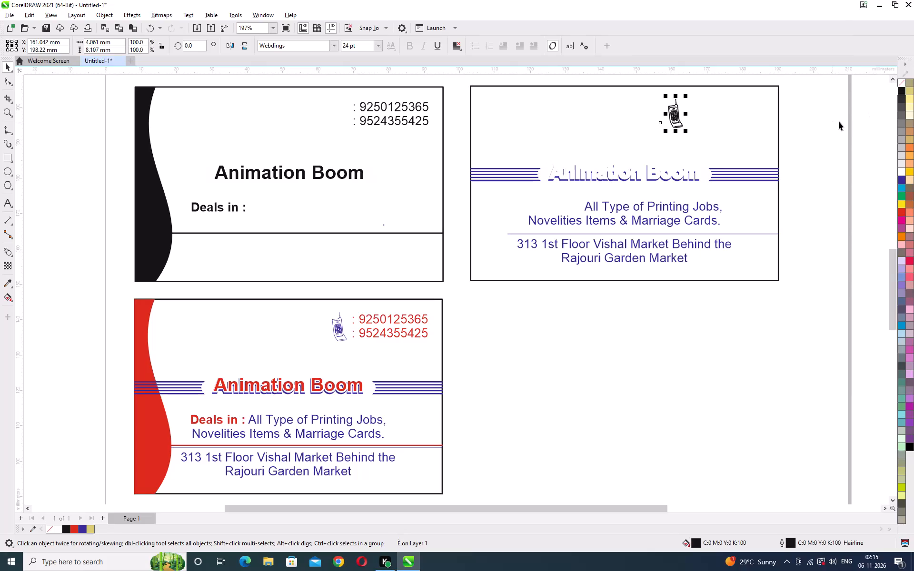
{"action": "key", "text": "ctrl+z"}
{"action": "left_click", "coordinate": [758, 173]}
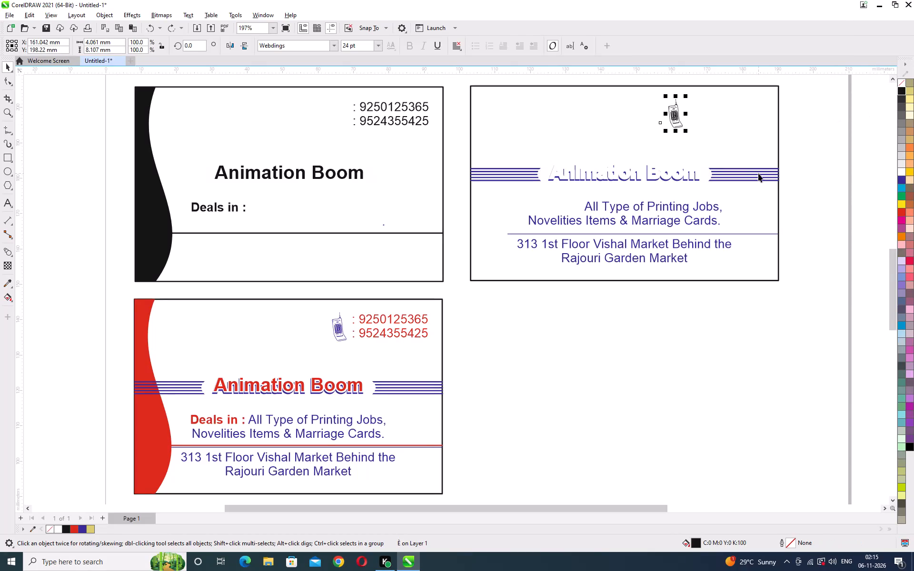
{"action": "right_click", "coordinate": [901, 90]}
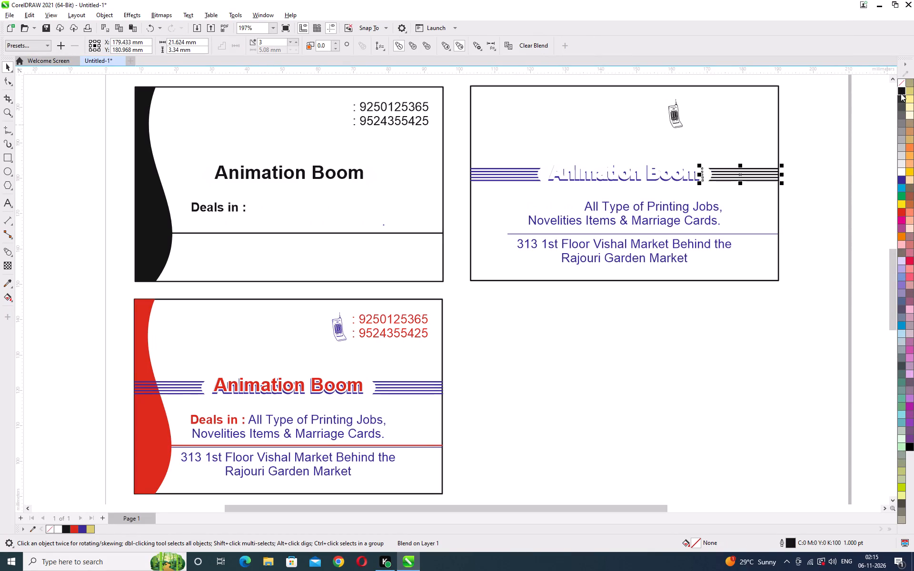
{"action": "left_click", "coordinate": [527, 174]}
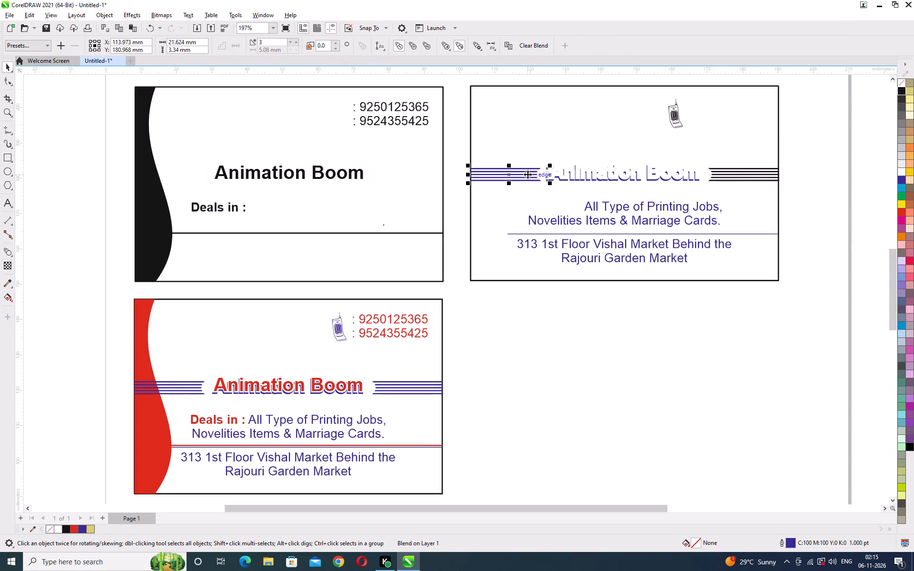
{"action": "right_click", "coordinate": [900, 91]}
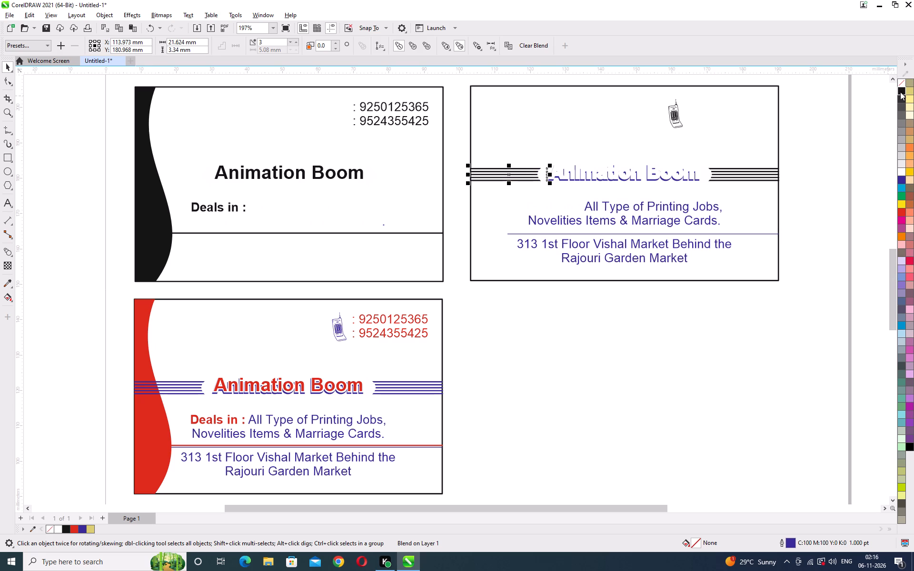
{"action": "left_click", "coordinate": [814, 122]}
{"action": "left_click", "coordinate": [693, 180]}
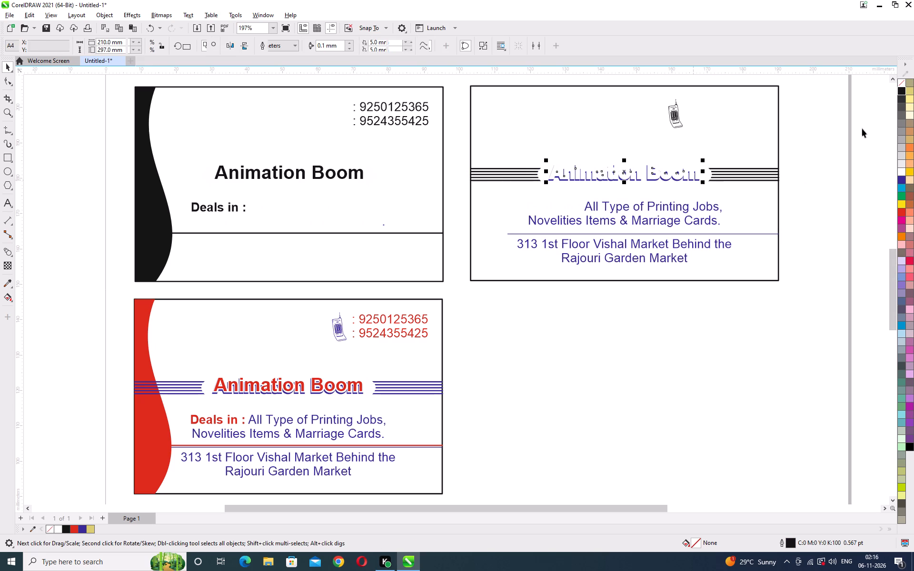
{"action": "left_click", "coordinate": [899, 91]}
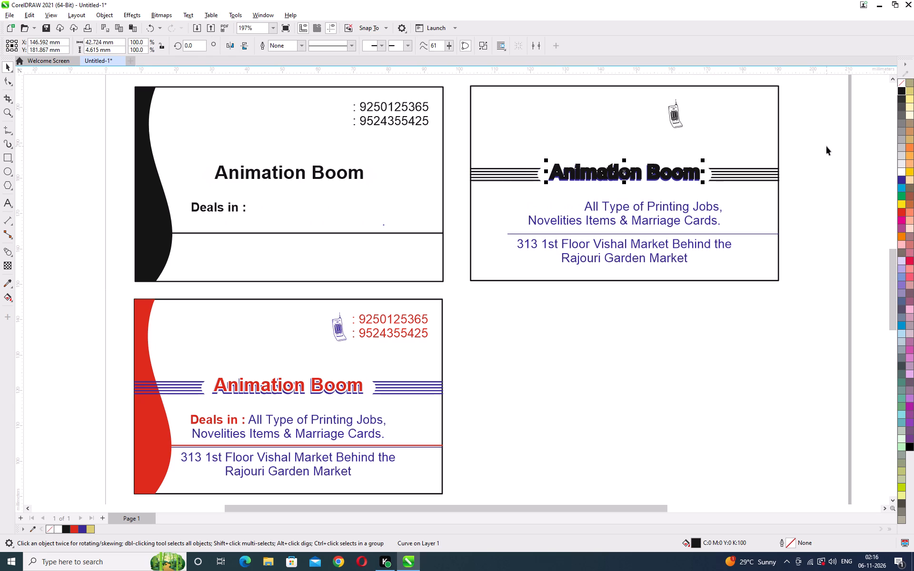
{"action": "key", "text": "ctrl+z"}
Fill the blue shadow of the "Animation Boom" title on the second card with black, keeping the lettering over it white.
{"action": "key", "text": "F2"}
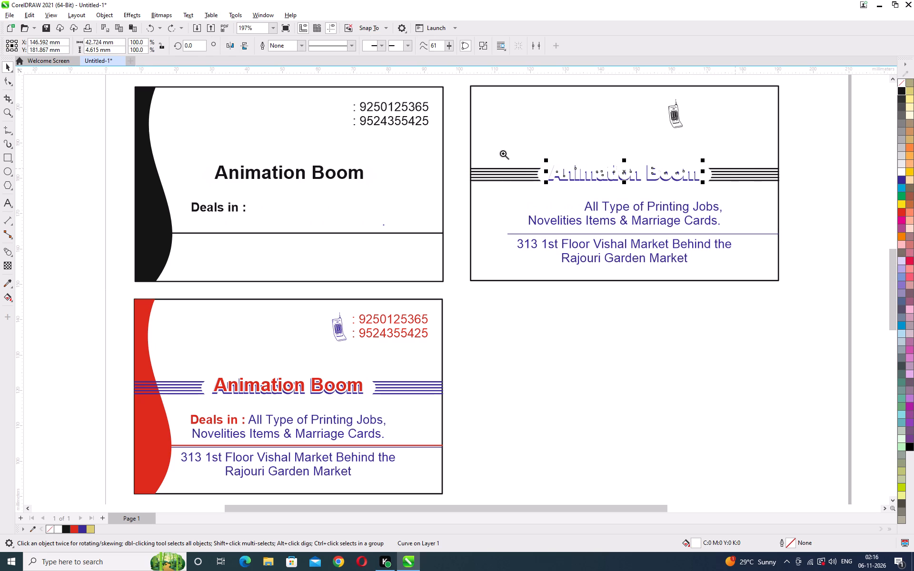
{"action": "left_click_drag", "start_coordinate": [503, 144], "coordinate": [808, 239]}
{"action": "left_click", "coordinate": [835, 251]}
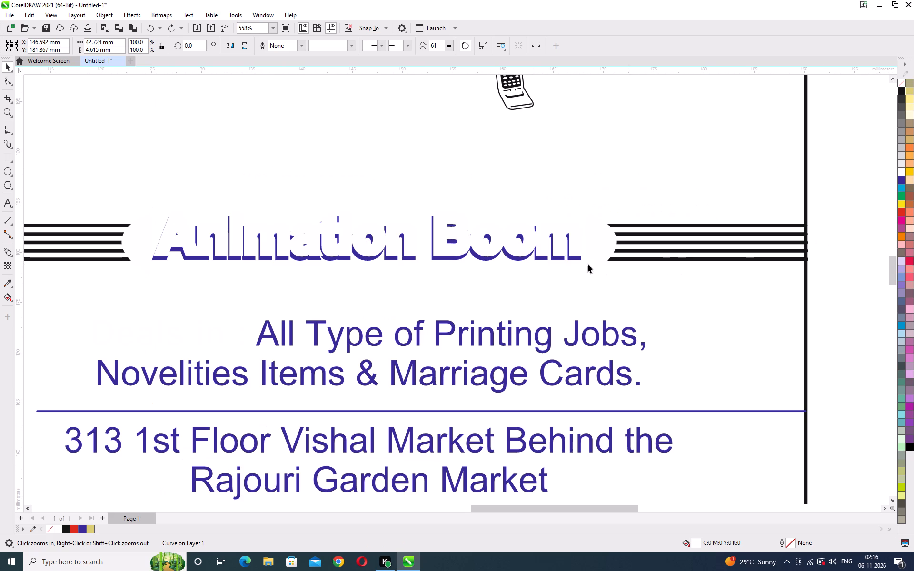
{"action": "left_click", "coordinate": [579, 260]}
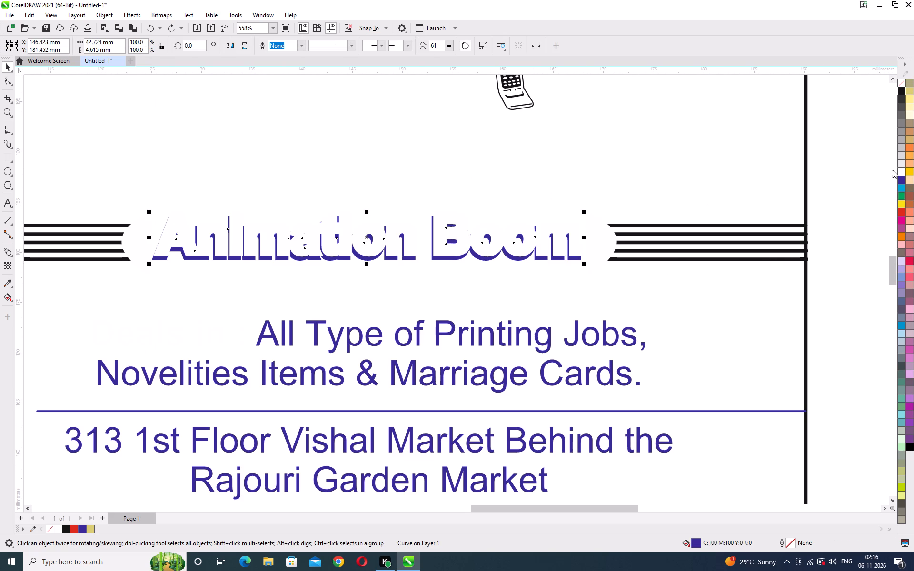
{"action": "left_click", "coordinate": [903, 92]}
{"action": "left_click", "coordinate": [825, 187]}
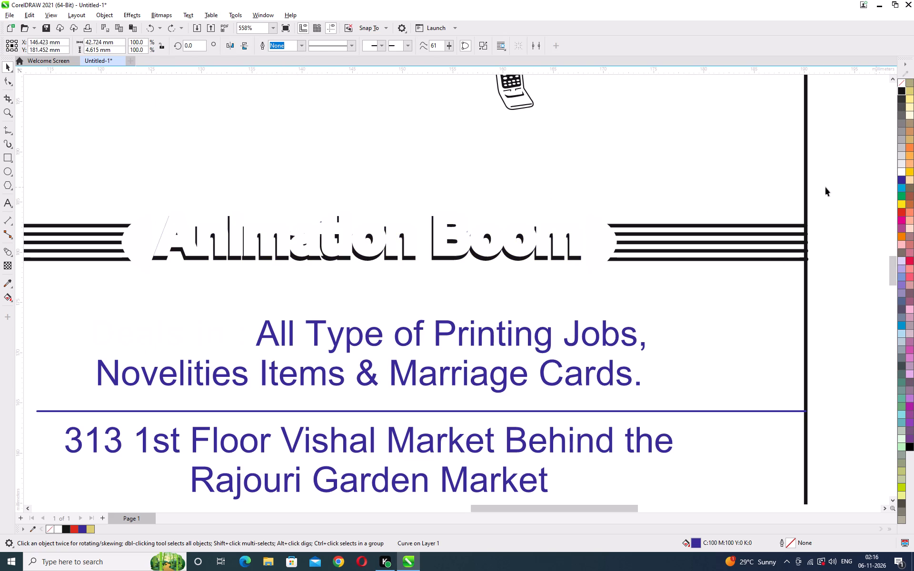
{"action": "key", "text": "F4"}
On the second card, colour the services text from "All Type of Printing Jobs" to "Marriage Cards." black.
{"action": "double_click", "coordinate": [591, 207]}
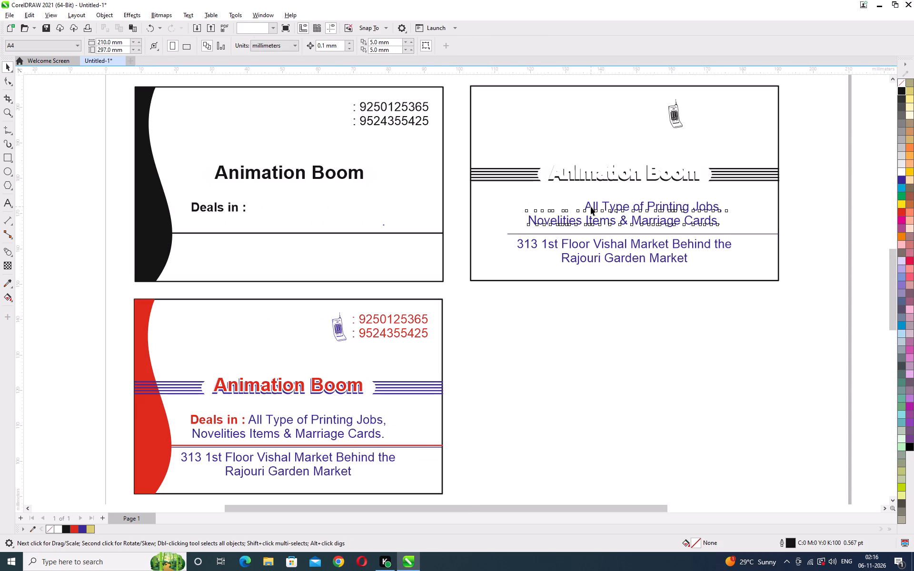
{"action": "left_click_drag", "start_coordinate": [586, 205], "coordinate": [731, 212]}
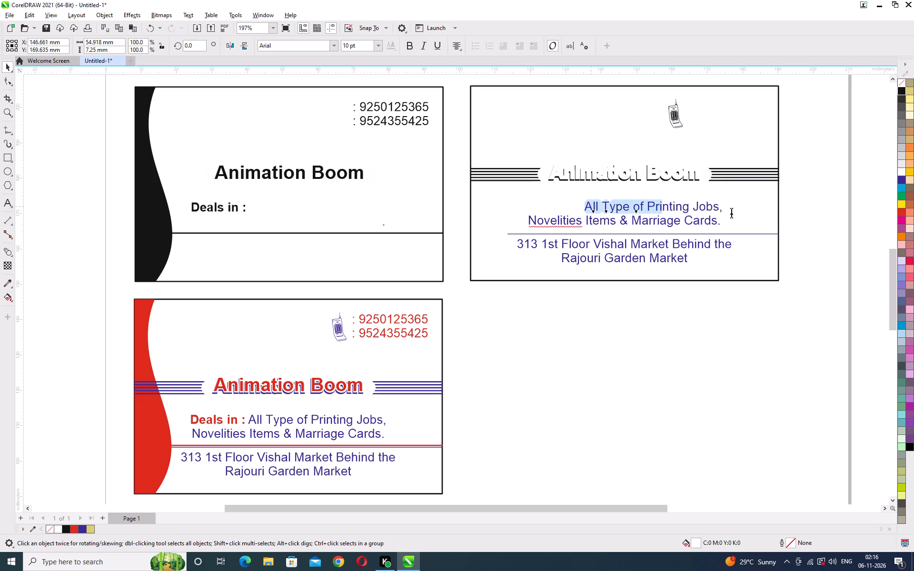
{"action": "left_click_drag", "start_coordinate": [731, 212], "coordinate": [731, 220]}
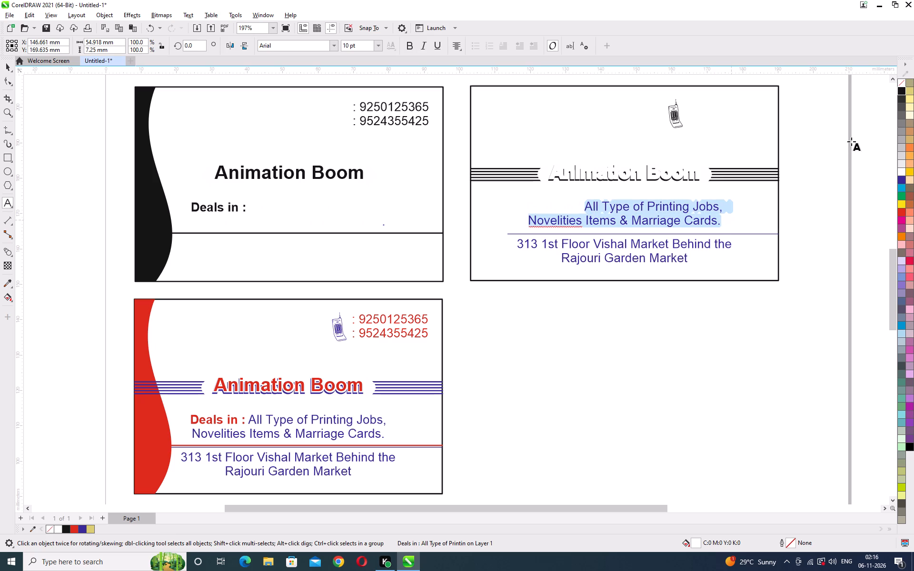
{"action": "left_click", "coordinate": [901, 93]}
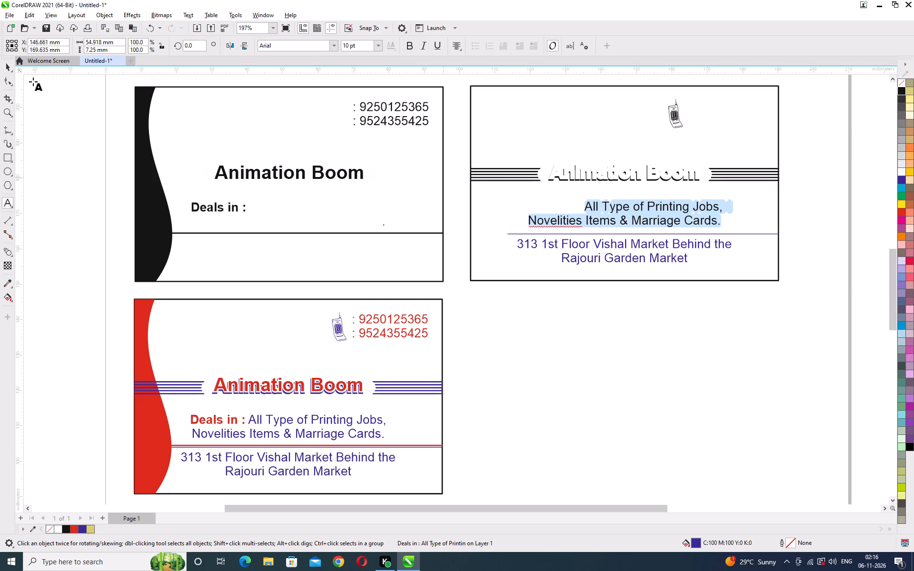
{"action": "left_click", "coordinate": [10, 70]}
Colour the two-line address text and the thin divider line on the second card black.
{"action": "left_click", "coordinate": [534, 246]}
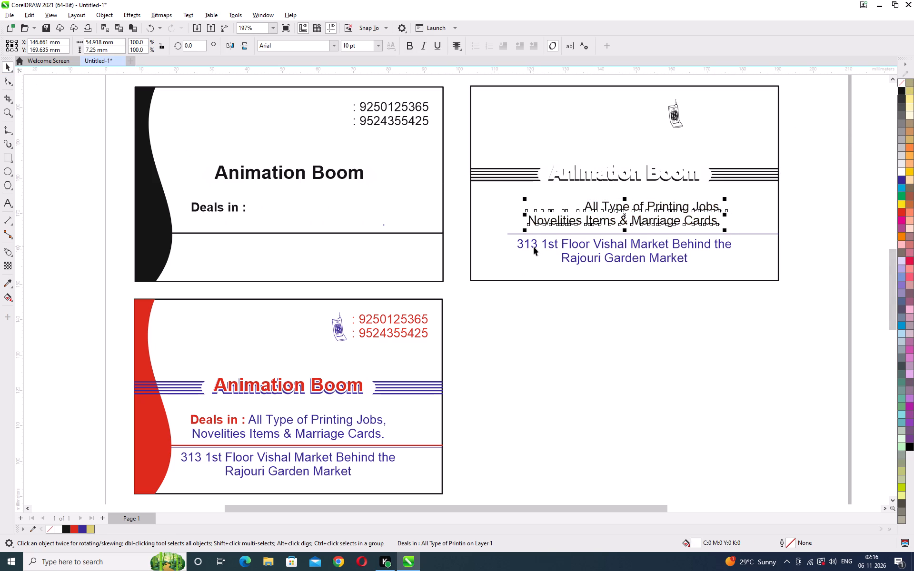
{"action": "left_click", "coordinate": [900, 91]}
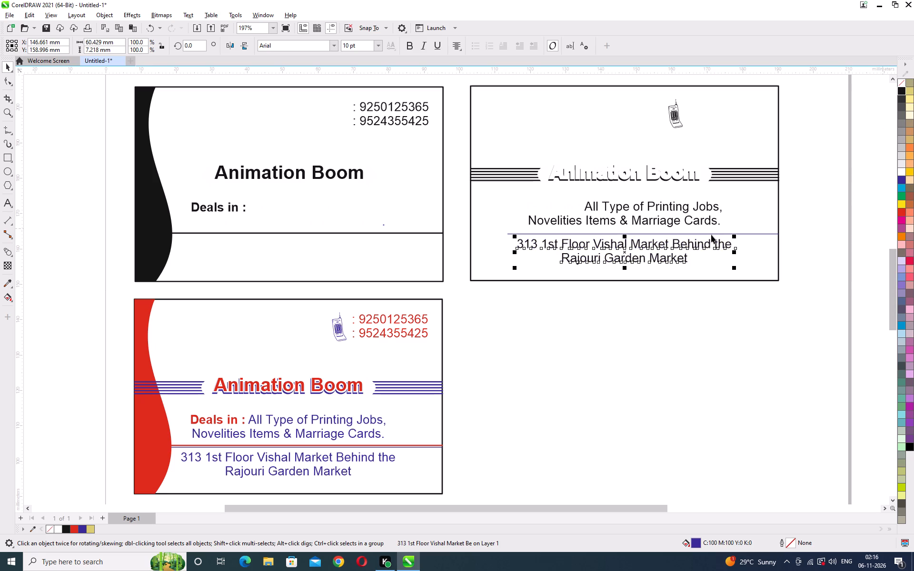
{"action": "left_click", "coordinate": [710, 235]}
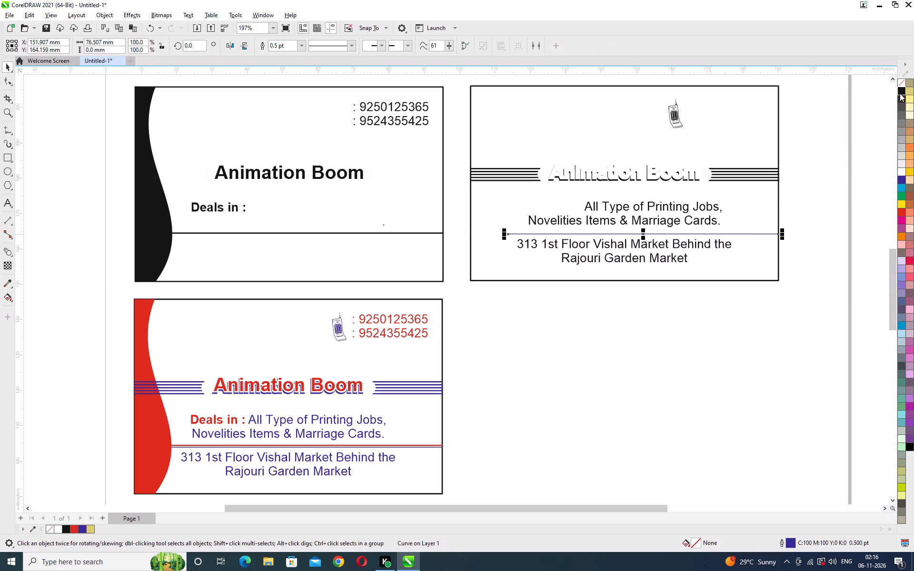
{"action": "right_click", "coordinate": [901, 90]}
{"action": "left_click", "coordinate": [827, 178]}
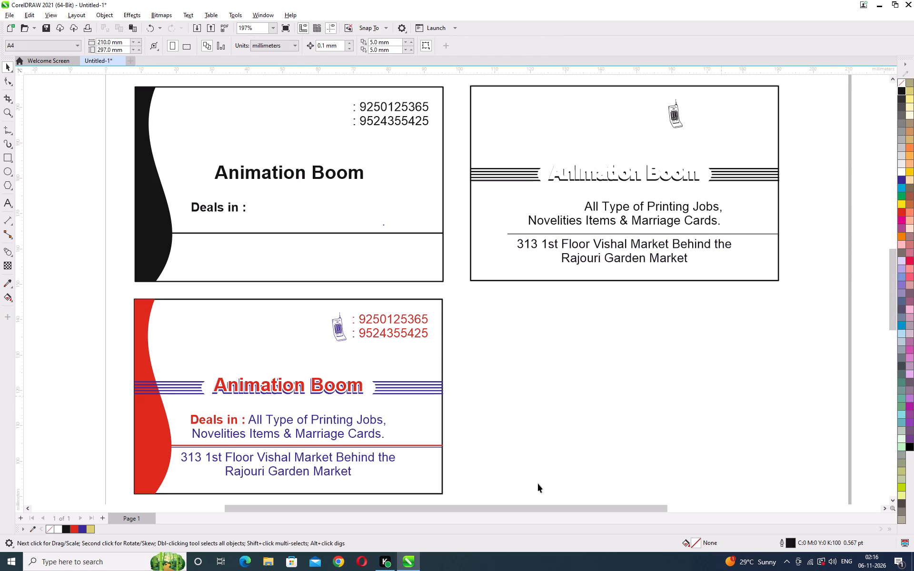
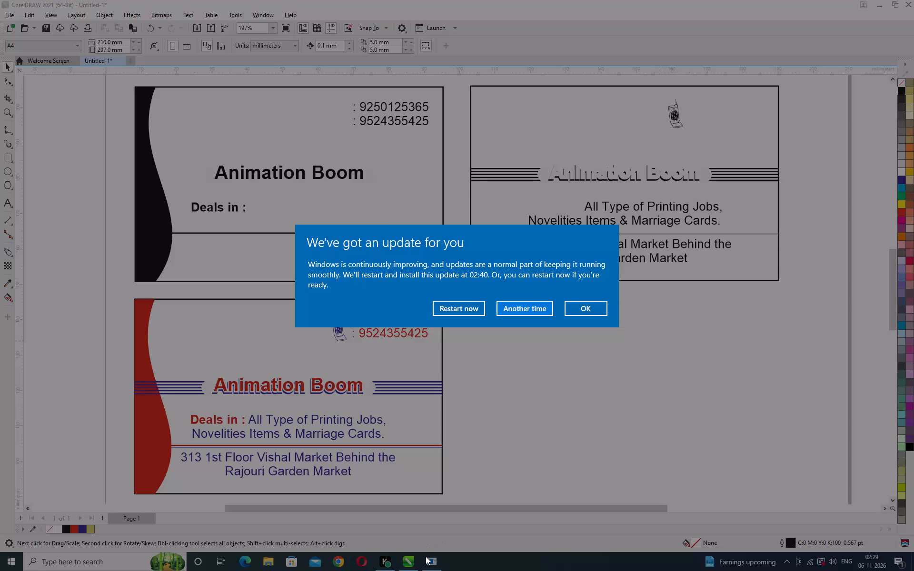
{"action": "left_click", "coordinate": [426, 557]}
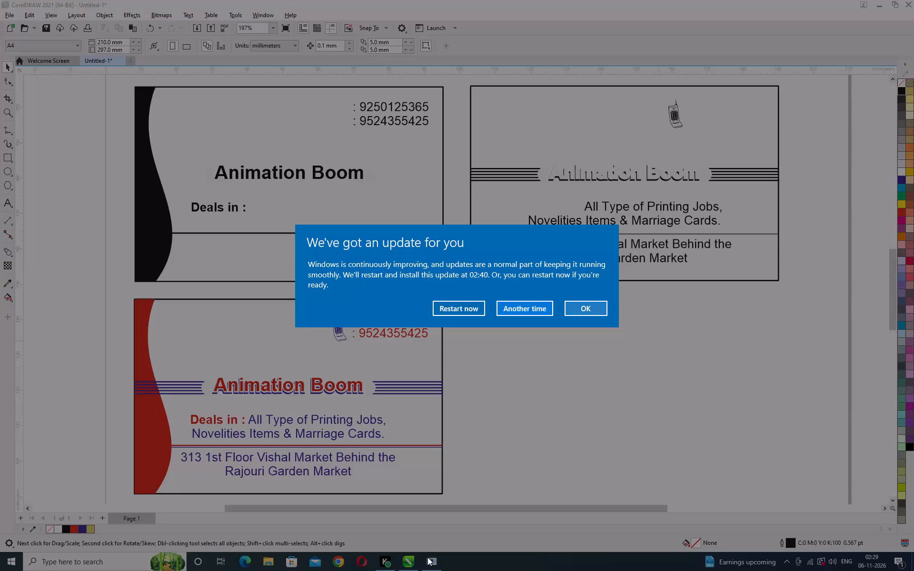
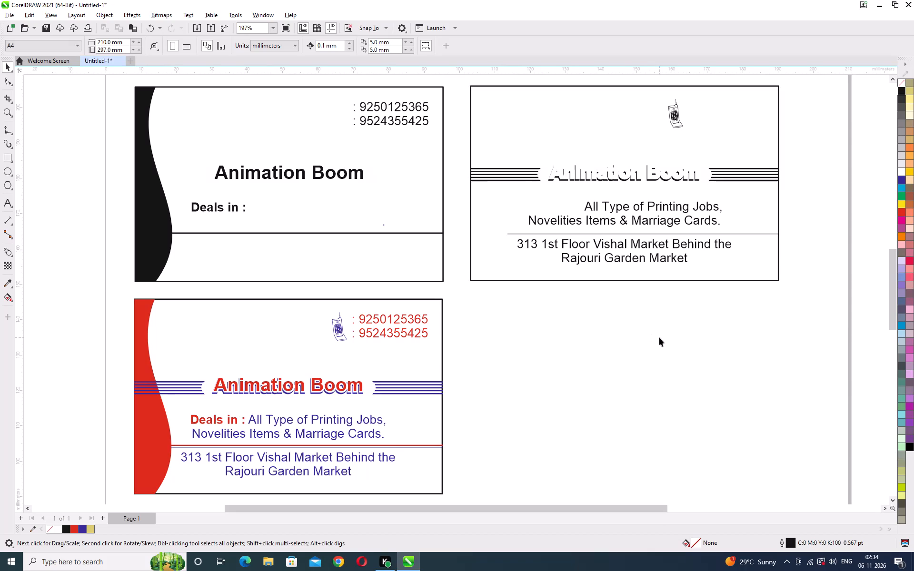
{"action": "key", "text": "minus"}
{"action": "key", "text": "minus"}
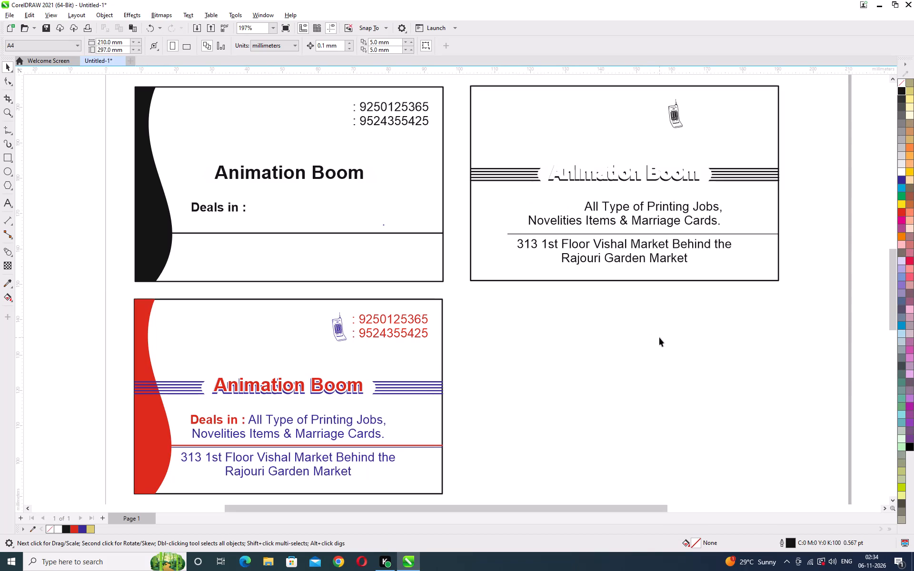
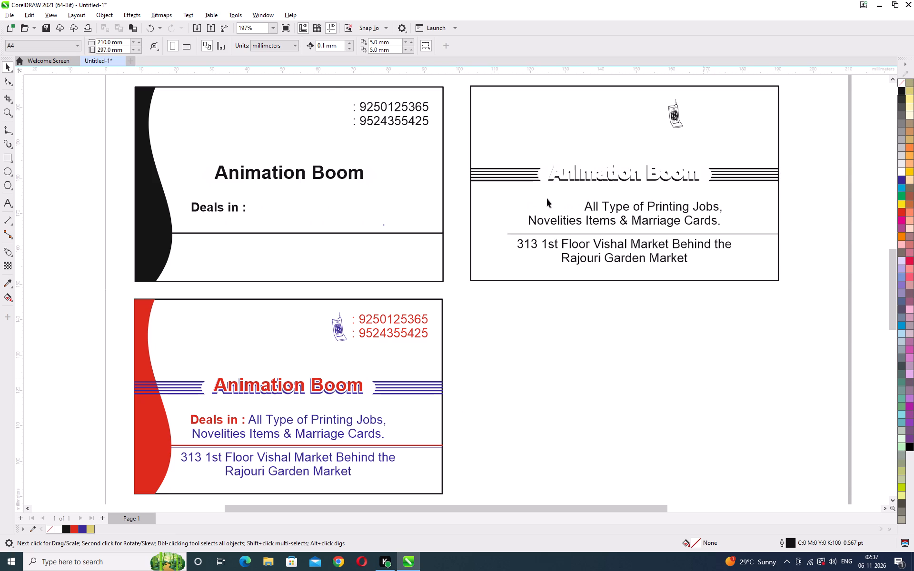
Minimize the CorelDRAW window to return to the desktop.
{"action": "left_click", "coordinate": [879, 6]}
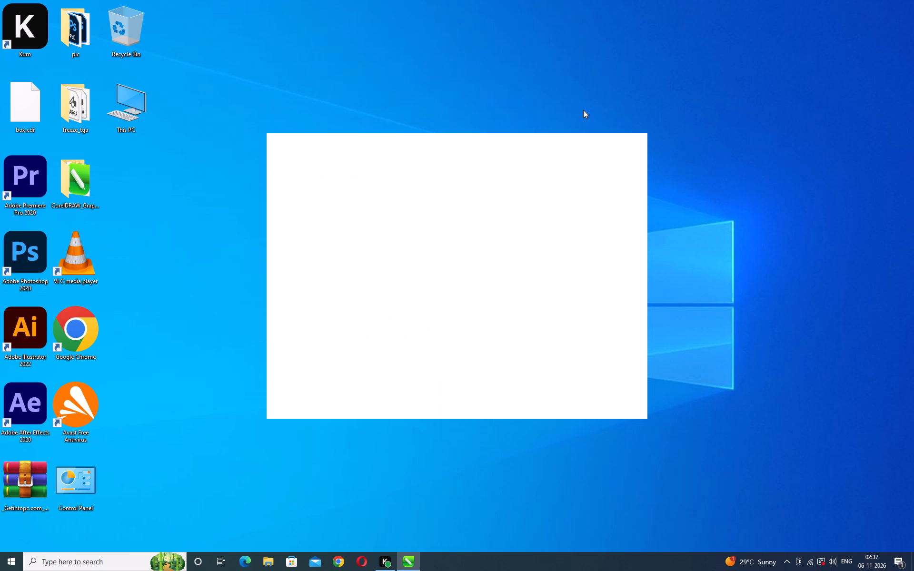
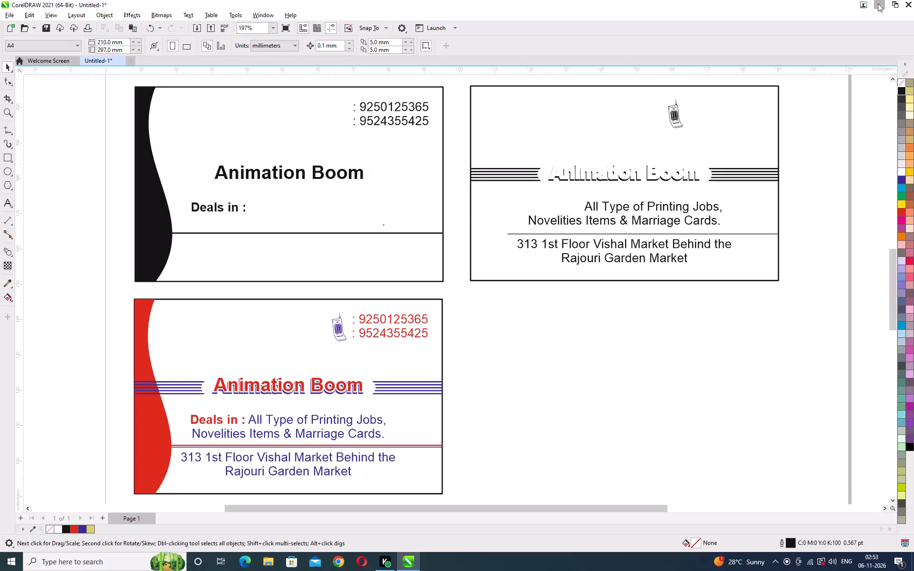
Minimize the CorelDRAW window to return to the desktop.
{"action": "left_click", "coordinate": [878, 3]}
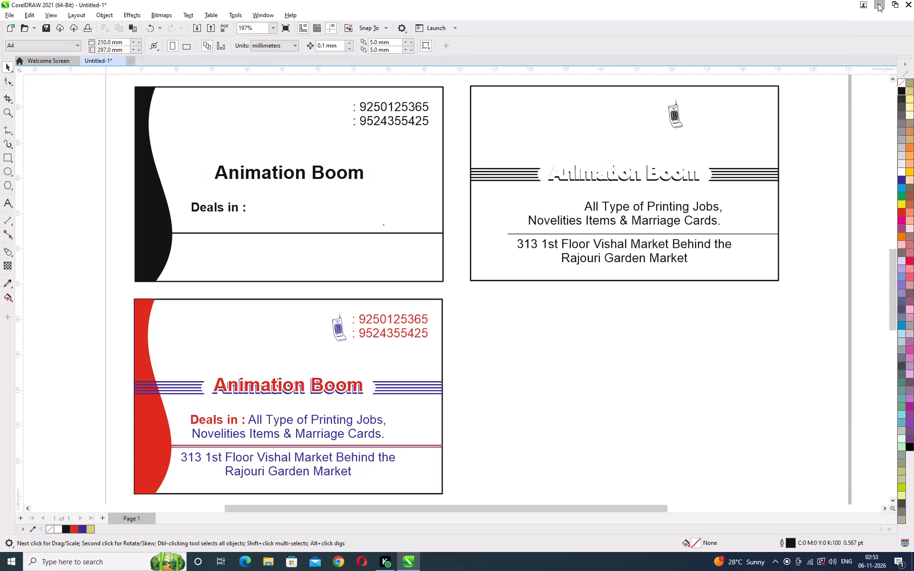
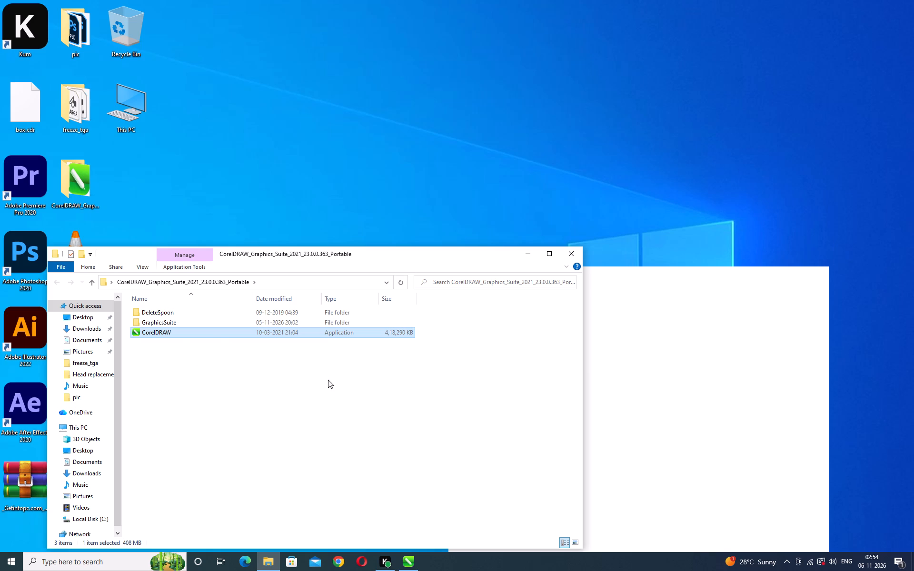
Switch back to CorelDRAW and set up a new document named abc.
{"action": "left_click", "coordinate": [402, 559]}
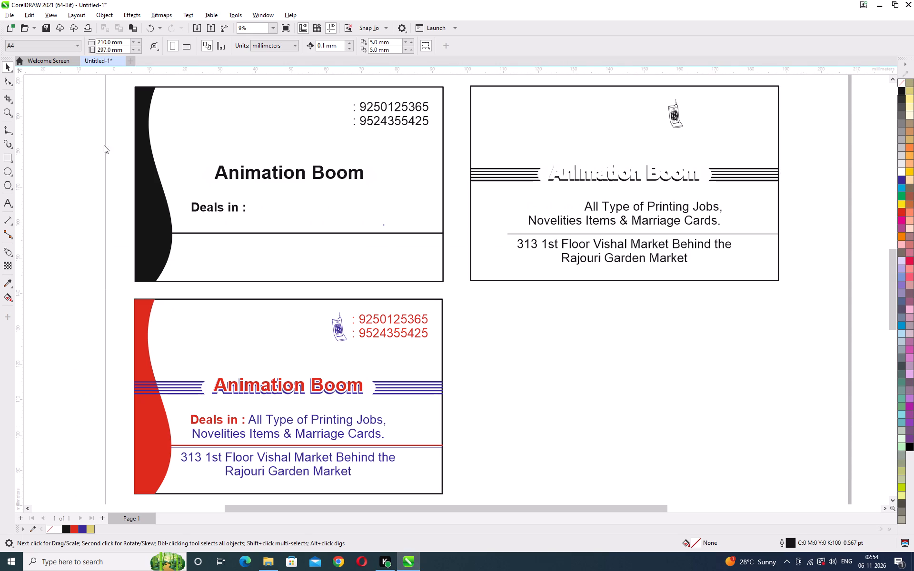
{"action": "left_click", "coordinate": [9, 15]}
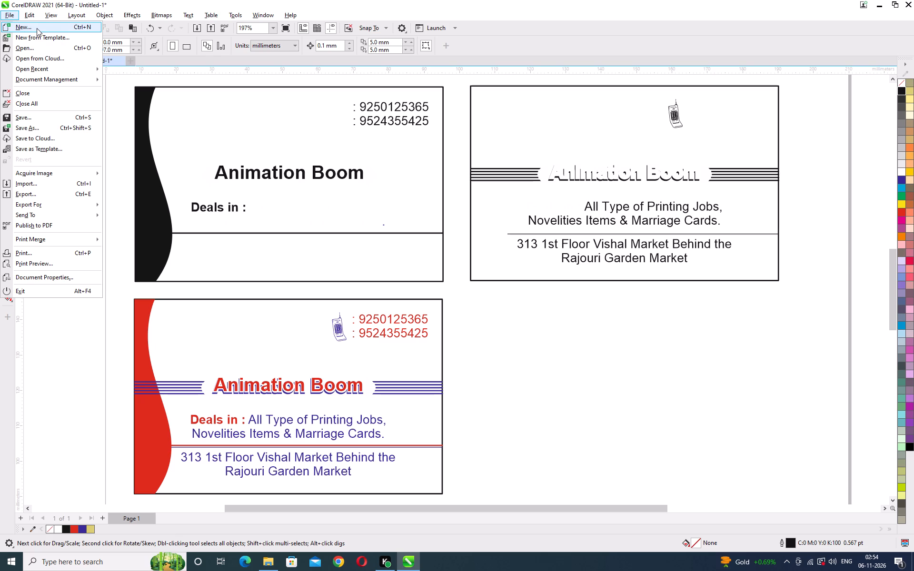
{"action": "left_click", "coordinate": [37, 28]}
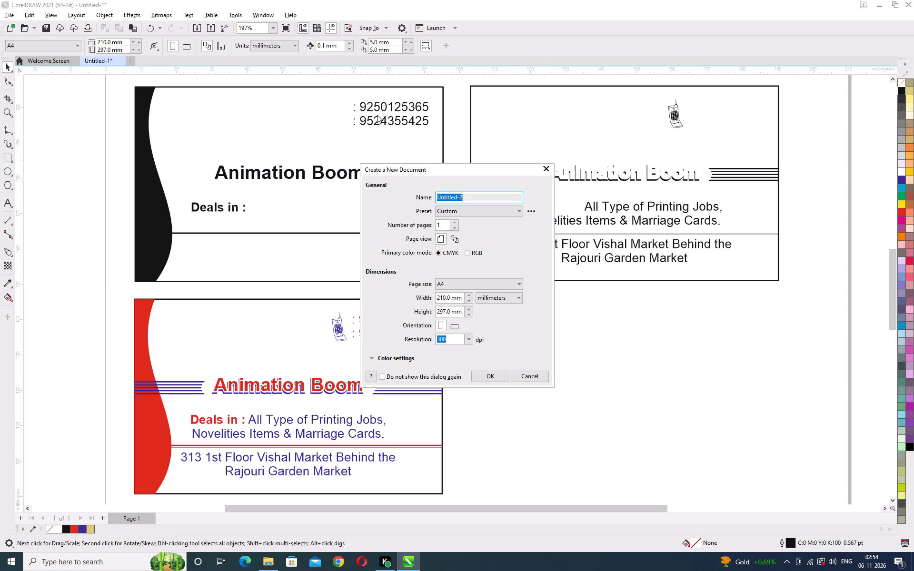
{"action": "left_click_drag", "start_coordinate": [490, 198], "coordinate": [423, 192]}
{"action": "key", "text": "a"}
{"action": "type", "text": "bc"}
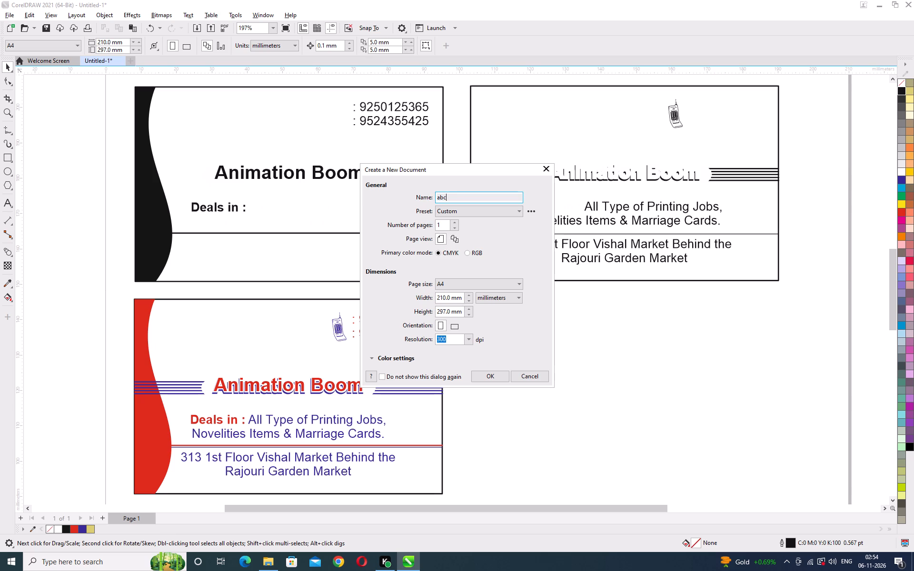
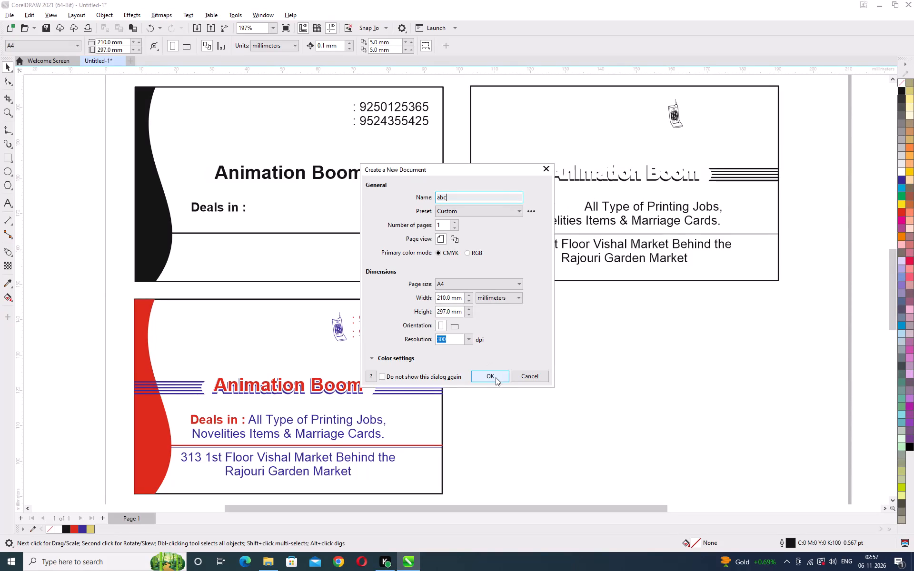
Create the new abc document as a portrait A4 page in CMYK at 300 dpi.
{"action": "left_click", "coordinate": [494, 376]}
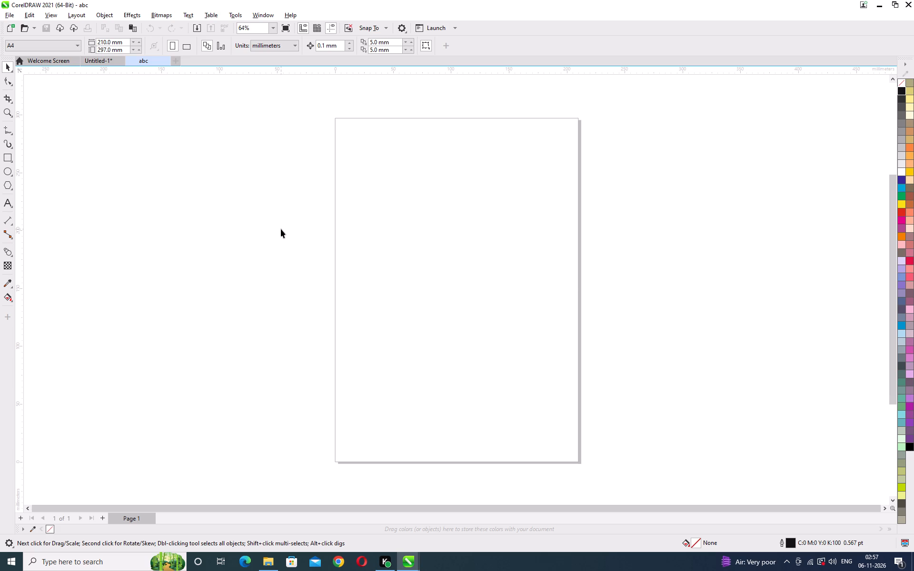
Draw a rectangle about 88 × 61 mm on the page, slightly above its middle.
{"action": "key", "text": "F6"}
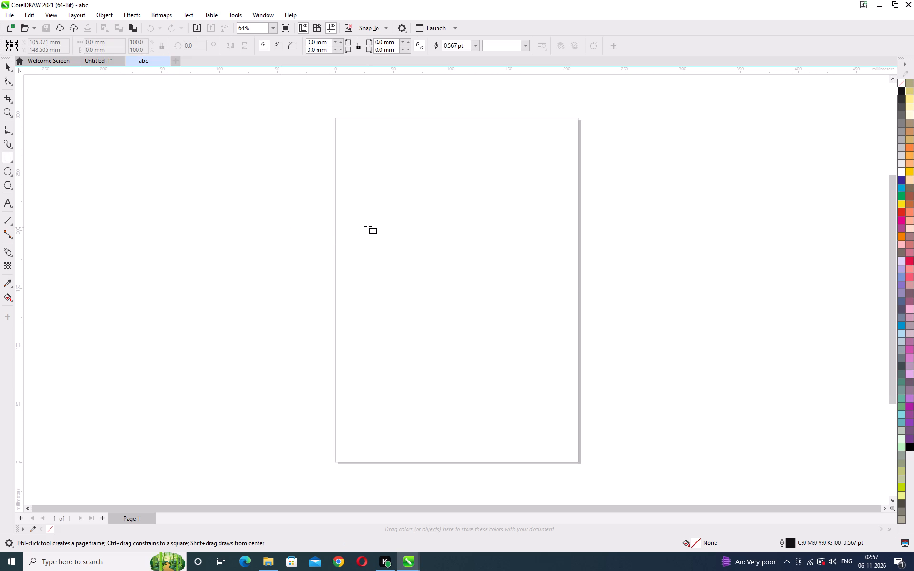
{"action": "left_click_drag", "start_coordinate": [368, 223], "coordinate": [470, 293]}
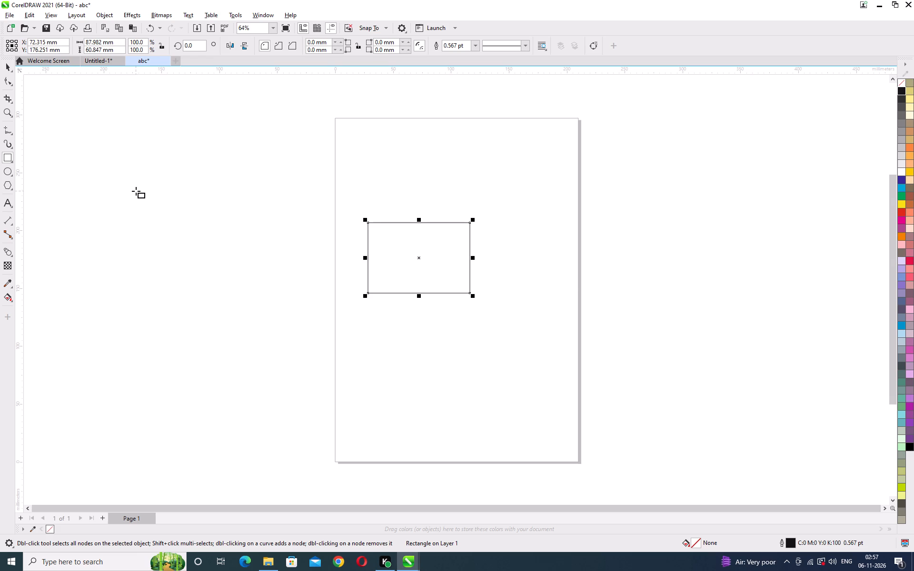
{"action": "key", "text": "ctrl+space"}
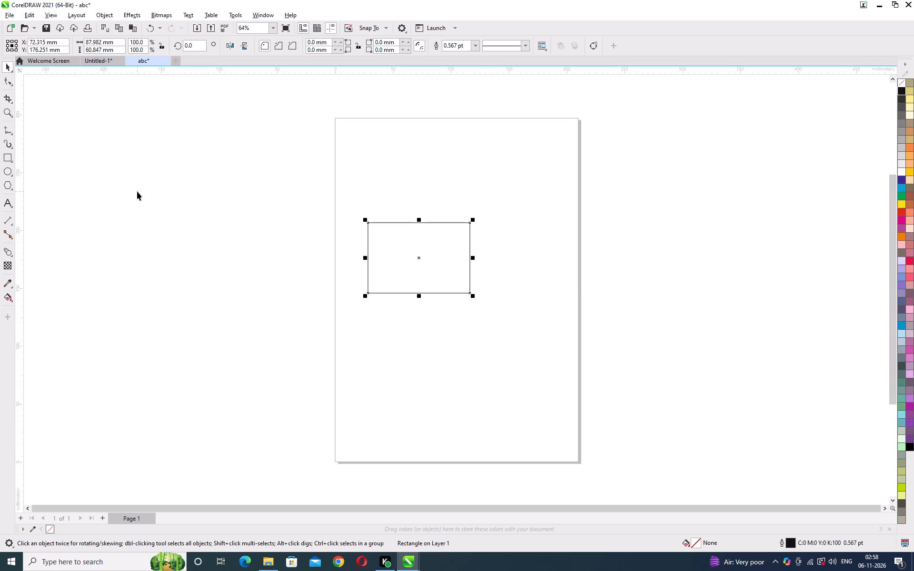
Set the rectangle's size to 87 mm wide and 55 mm high.
{"action": "left_click", "coordinate": [222, 195]}
{"action": "left_click_drag", "start_coordinate": [304, 194], "coordinate": [498, 335]}
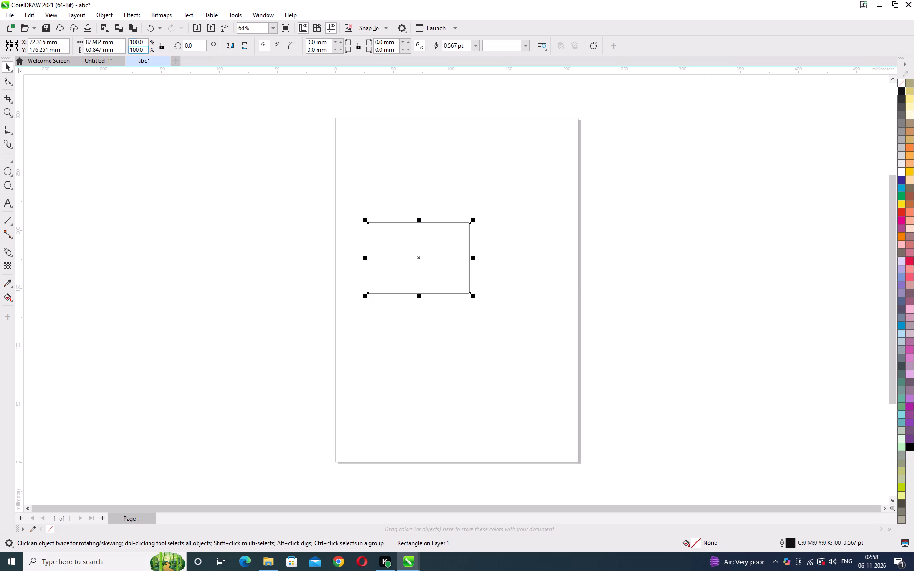
{"action": "left_click_drag", "start_coordinate": [120, 40], "coordinate": [52, 47]}
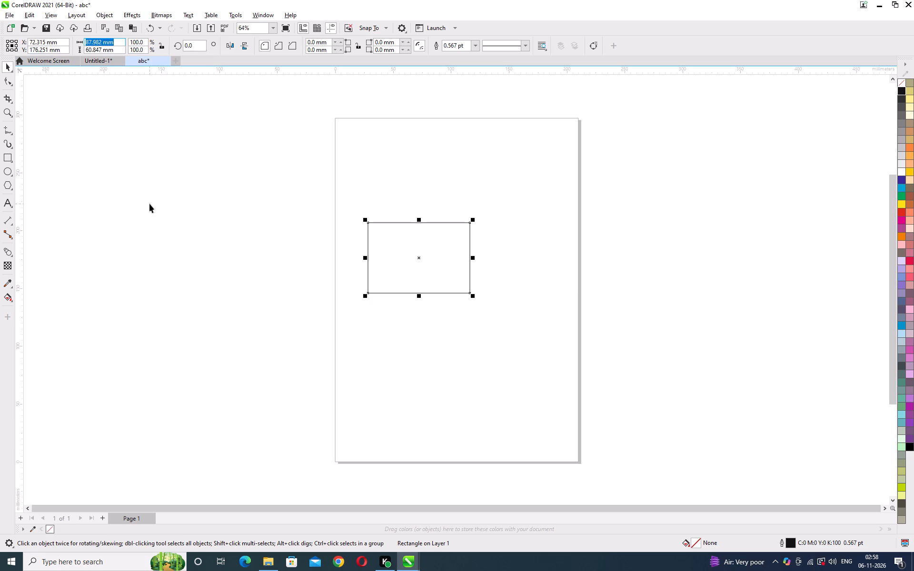
{"action": "type", "text": "87"}
{"action": "key", "text": "Tab"}
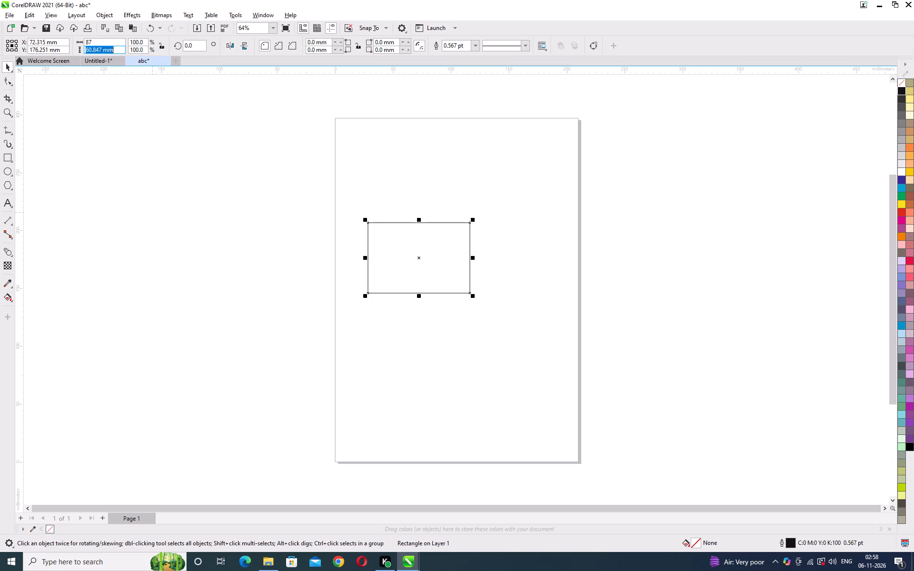
{"action": "type", "text": "55"}
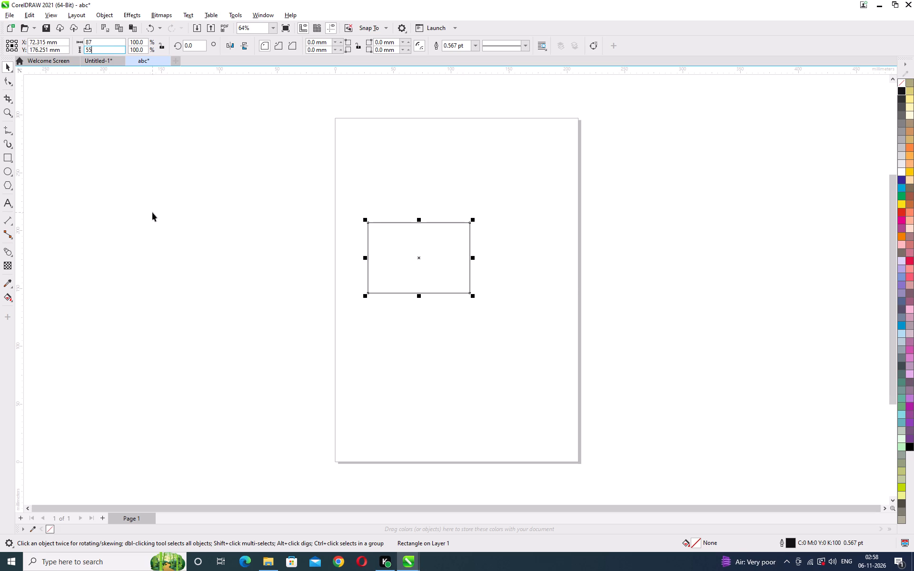
{"action": "key", "text": "Return"}
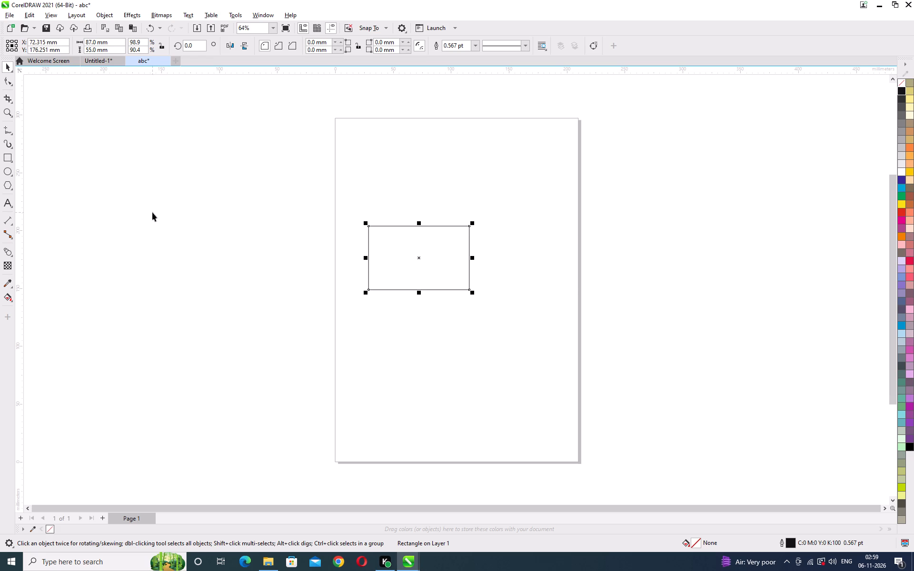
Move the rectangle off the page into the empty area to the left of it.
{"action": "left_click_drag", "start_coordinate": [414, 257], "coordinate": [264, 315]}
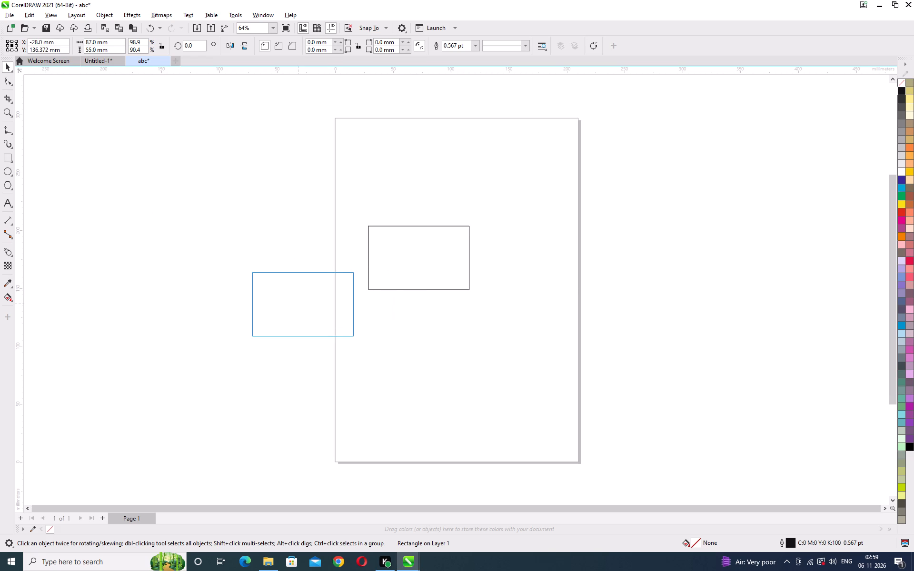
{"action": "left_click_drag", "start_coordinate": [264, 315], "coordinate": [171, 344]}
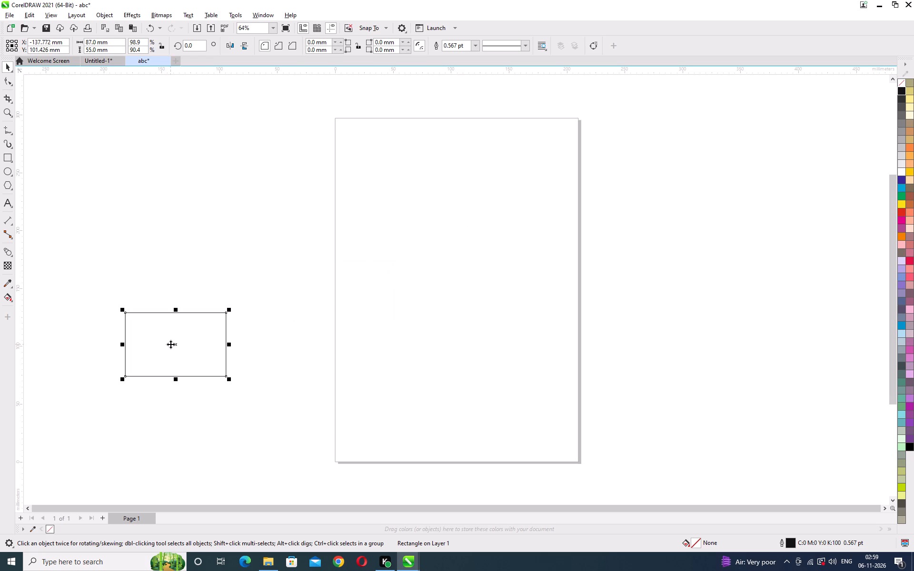
Centre the rectangle on the page.
{"action": "key", "text": "p"}
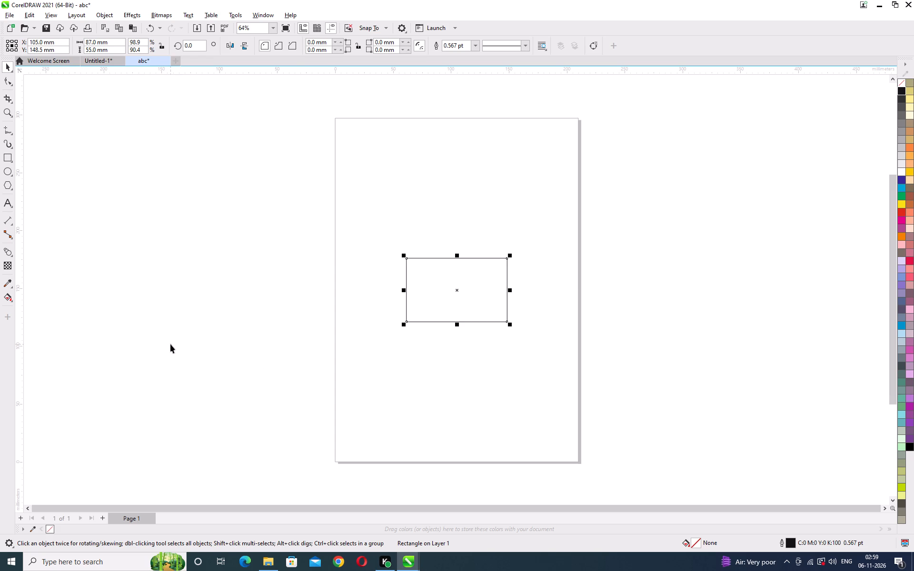
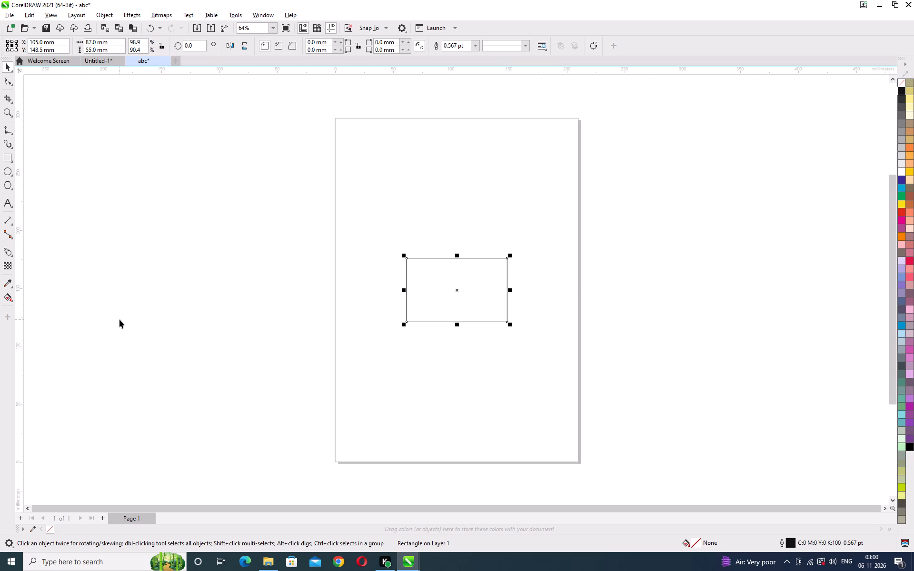
Set the card rectangle's outline width to 1 pt, keeping the black outline colour.
{"action": "key", "text": "F4"}
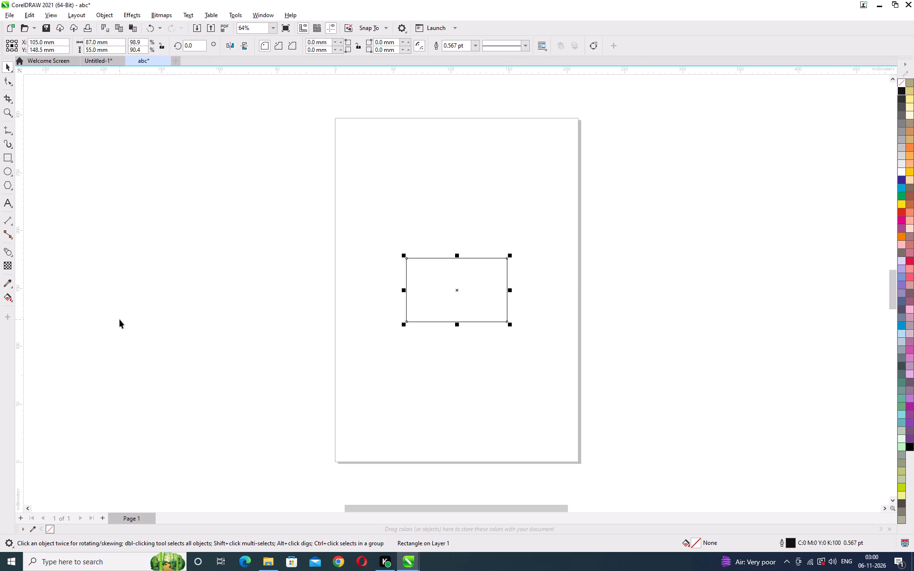
{"action": "left_click", "coordinate": [52, 11]}
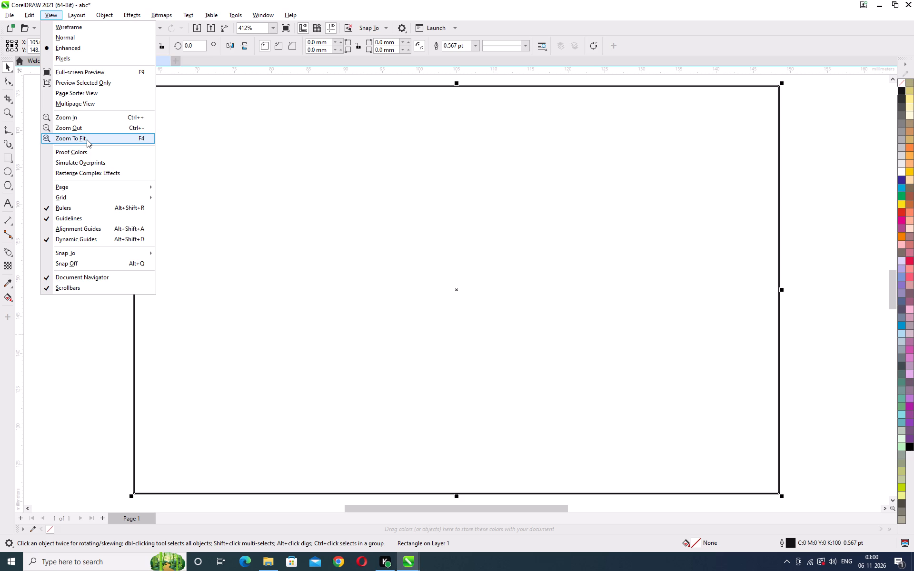
{"action": "left_click", "coordinate": [409, 4]}
{"action": "left_click", "coordinate": [108, 106]}
{"action": "left_click", "coordinate": [138, 99]}
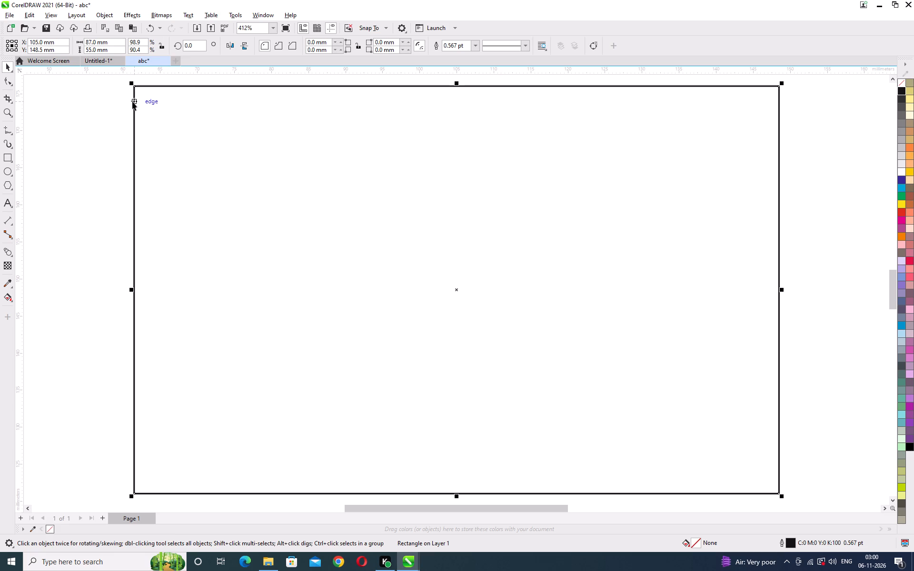
{"action": "key", "text": "F12"}
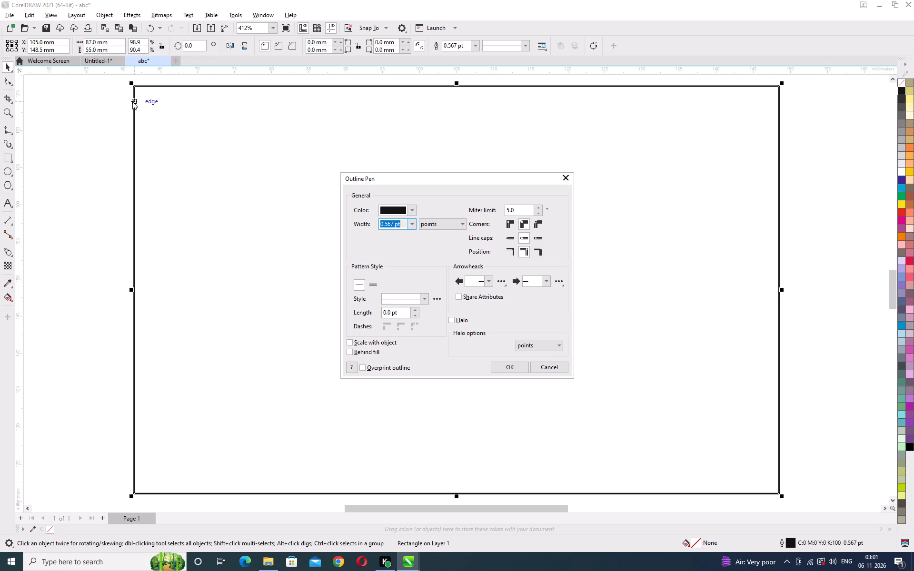
{"action": "key", "text": "1"}
{"action": "key", "text": "Tab"}
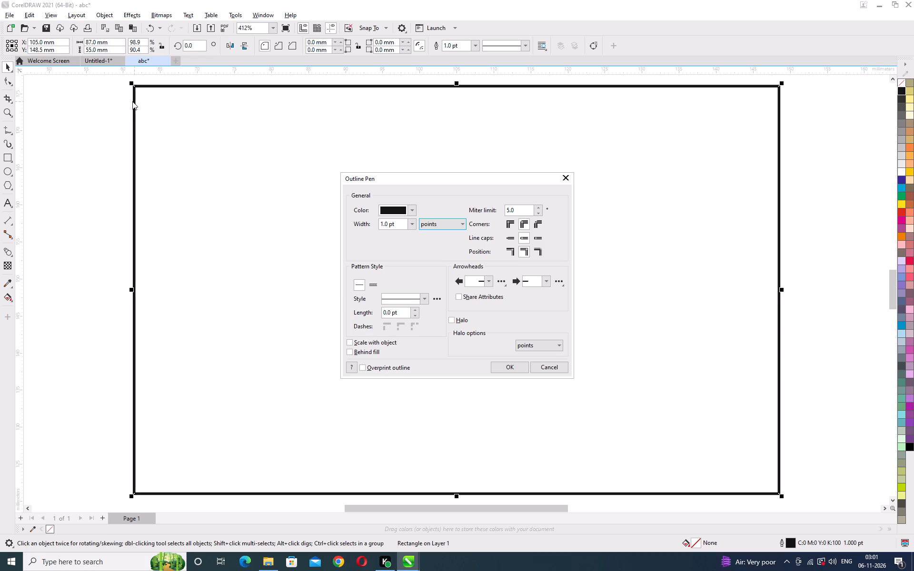
{"action": "left_click", "coordinate": [418, 207]}
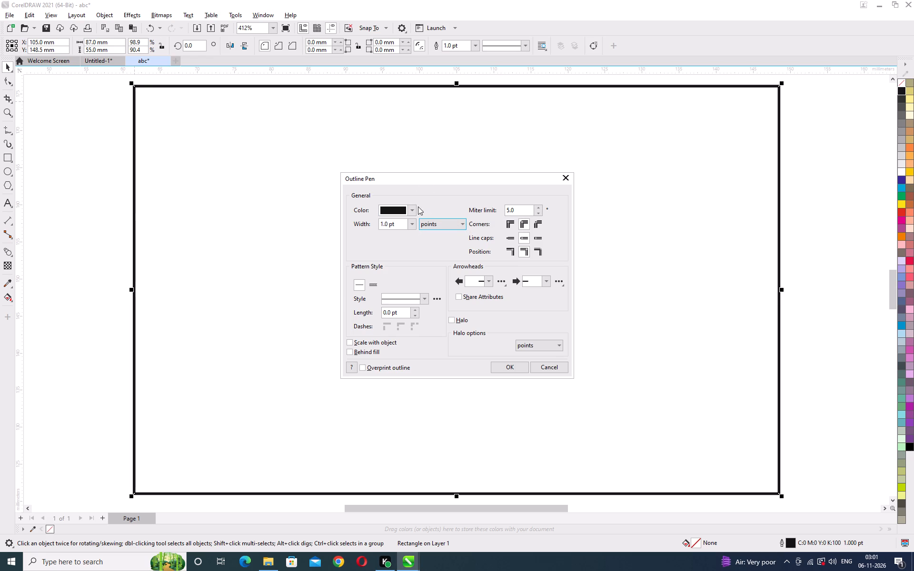
{"action": "left_click", "coordinate": [413, 209]}
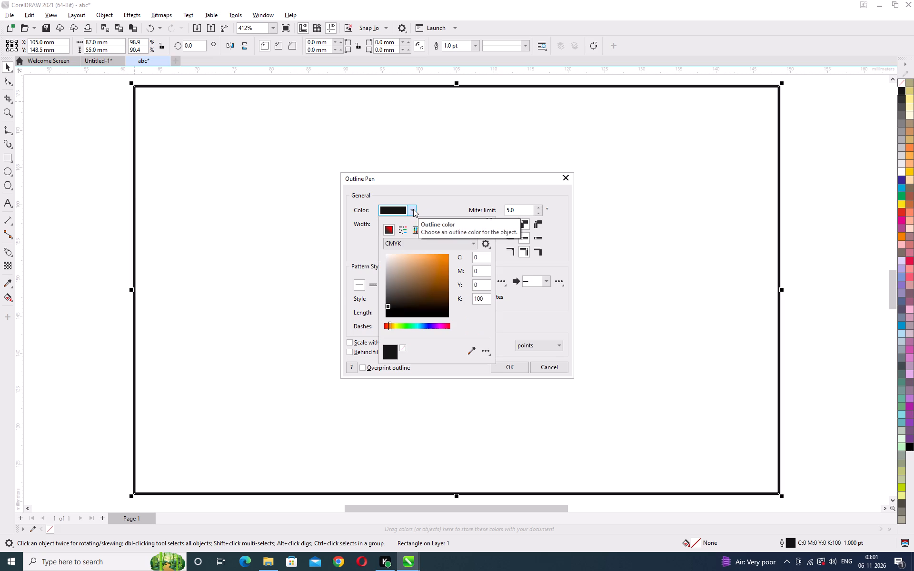
{"action": "left_click", "coordinate": [430, 194]}
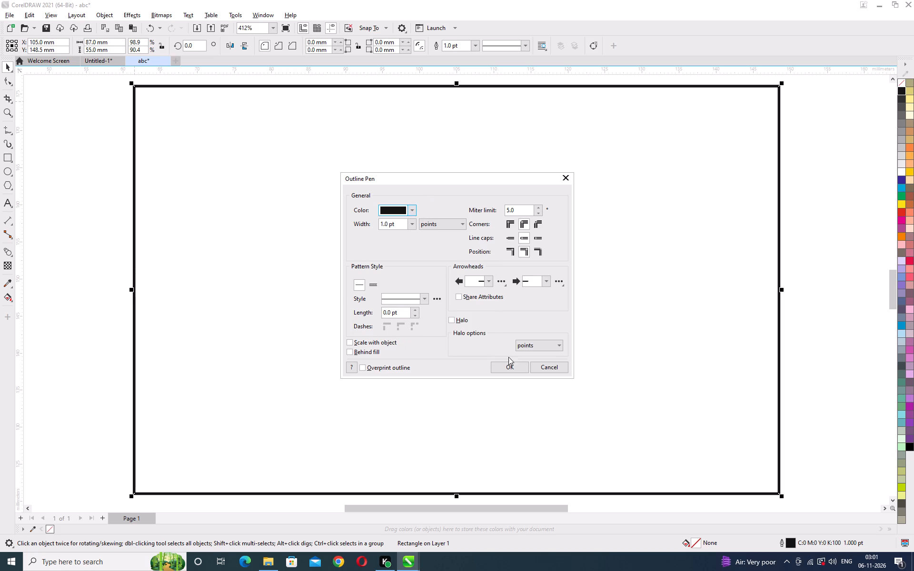
{"action": "left_click", "coordinate": [512, 366]}
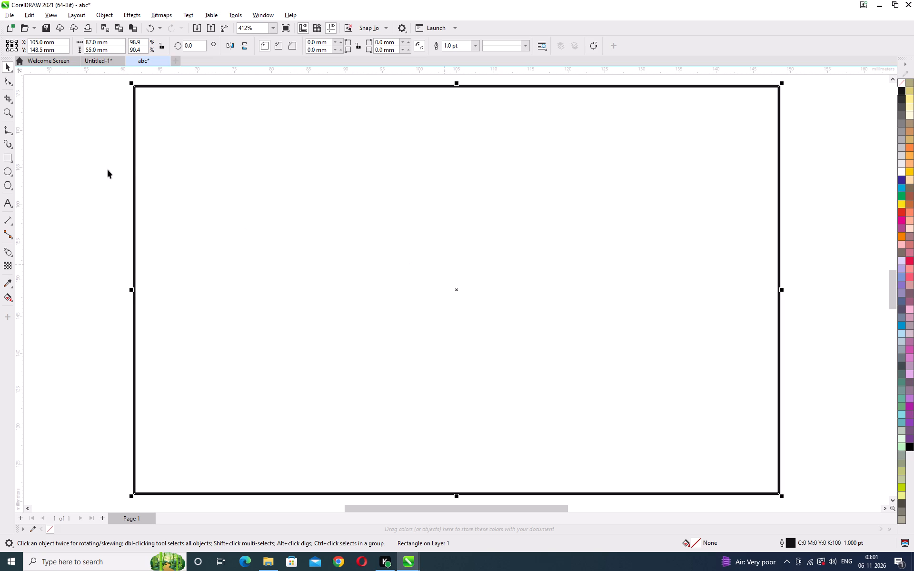
Apply a one-step inside contour to the card rectangle with an offset of about 1.7 mm.
{"action": "left_click", "coordinate": [108, 169]}
{"action": "left_click", "coordinate": [135, 148]}
{"action": "left_click", "coordinate": [10, 253]}
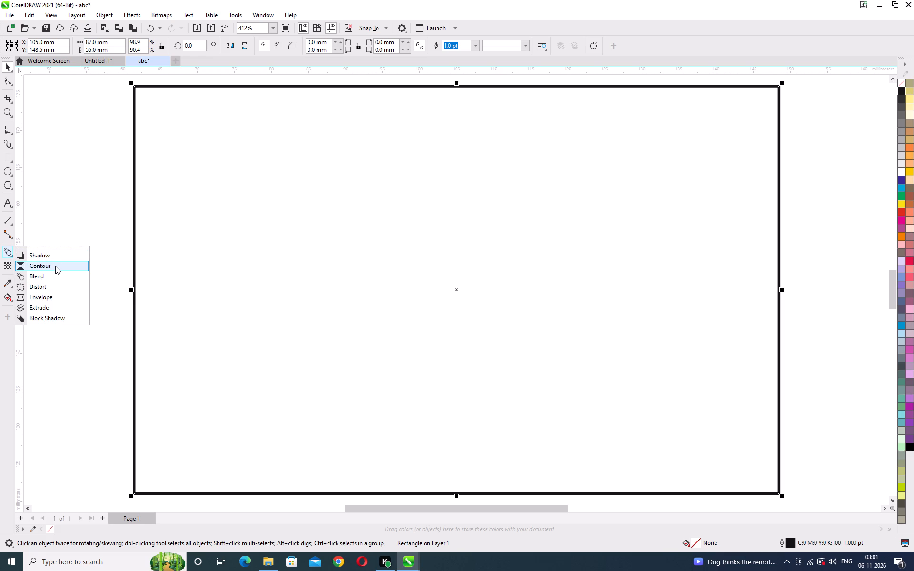
{"action": "left_click", "coordinate": [55, 266]}
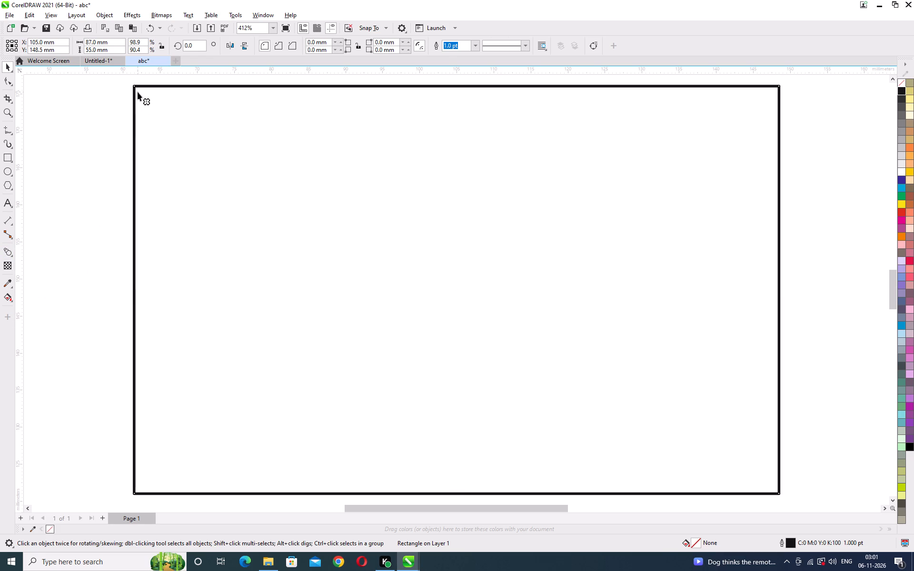
{"action": "left_click_drag", "start_coordinate": [137, 89], "coordinate": [147, 99]}
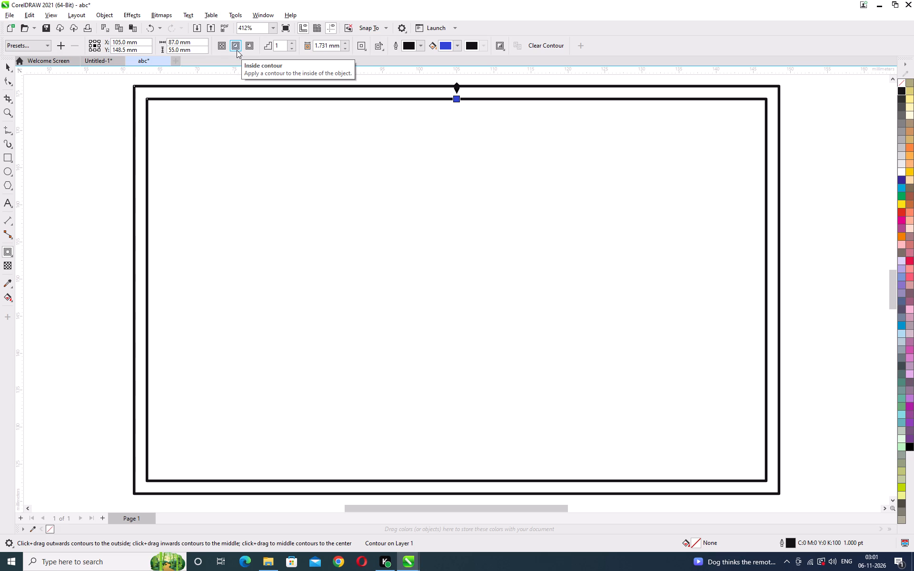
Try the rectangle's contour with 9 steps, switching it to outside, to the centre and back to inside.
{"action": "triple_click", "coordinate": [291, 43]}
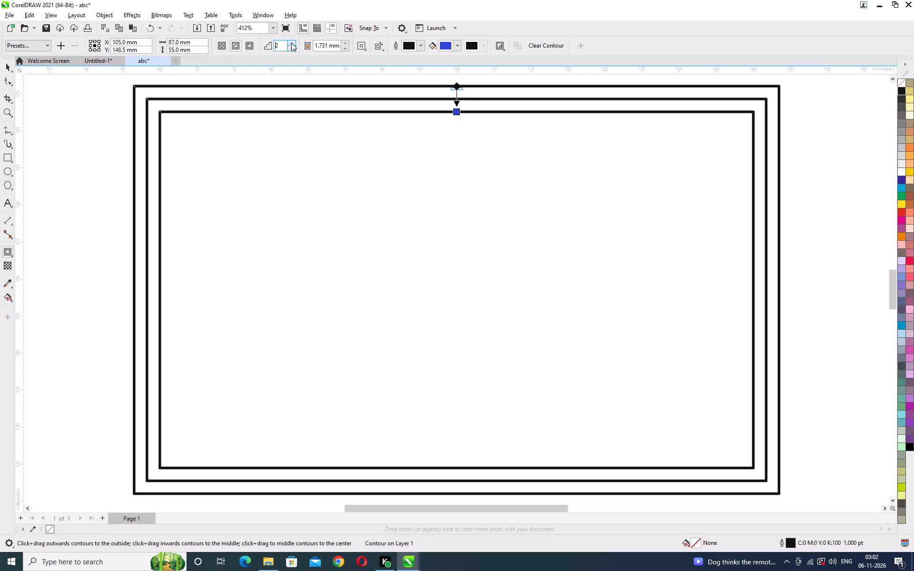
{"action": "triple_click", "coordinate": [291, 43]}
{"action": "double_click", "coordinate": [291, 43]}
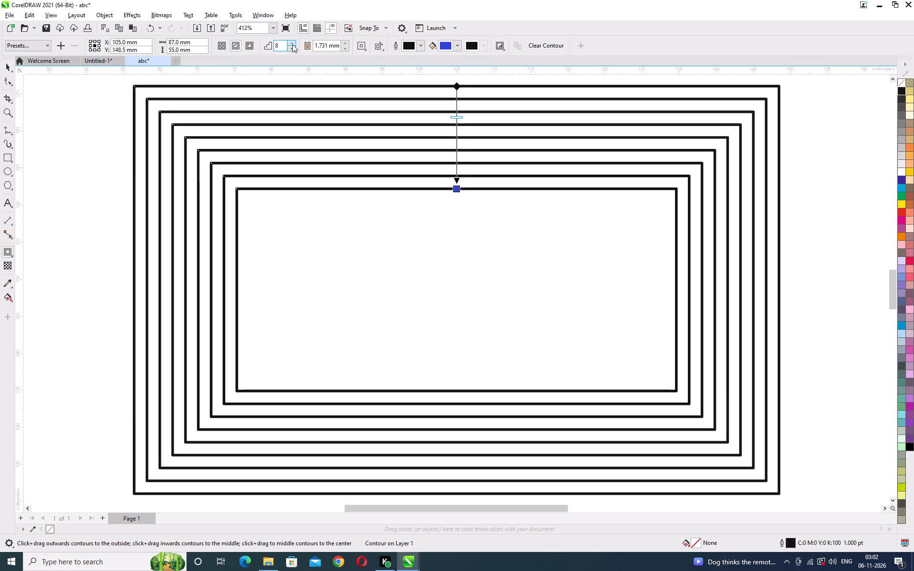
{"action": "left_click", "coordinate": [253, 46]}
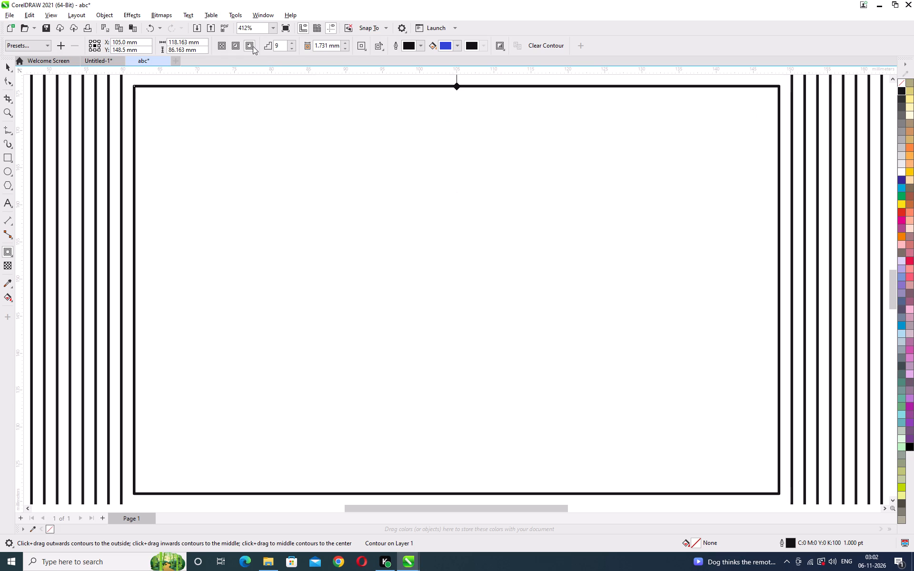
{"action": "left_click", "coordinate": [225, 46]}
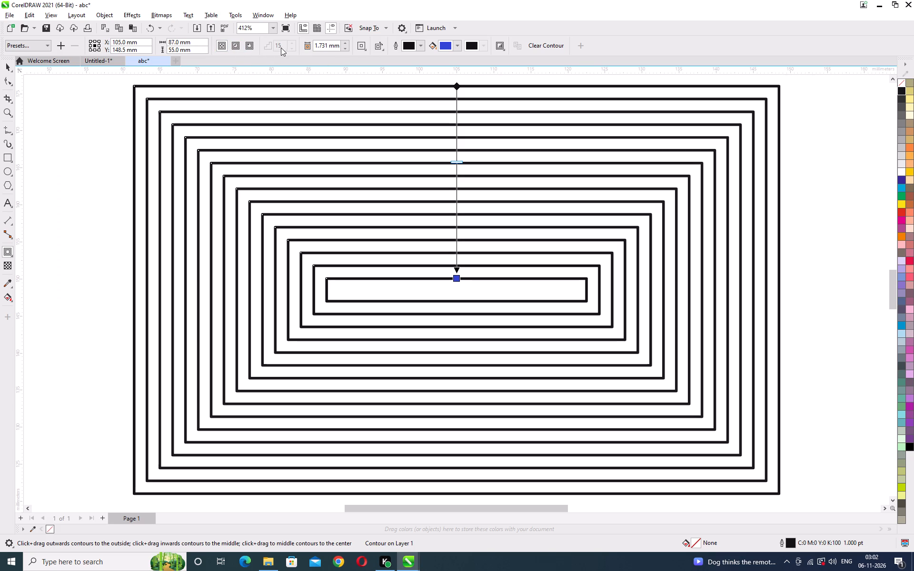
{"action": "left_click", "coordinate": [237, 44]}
Set the rectangle's inside contour to 1 step with a 2.5 mm offset.
{"action": "left_click_drag", "start_coordinate": [283, 44], "coordinate": [250, 44]}
{"action": "key", "text": "1"}
{"action": "key", "text": "Return"}
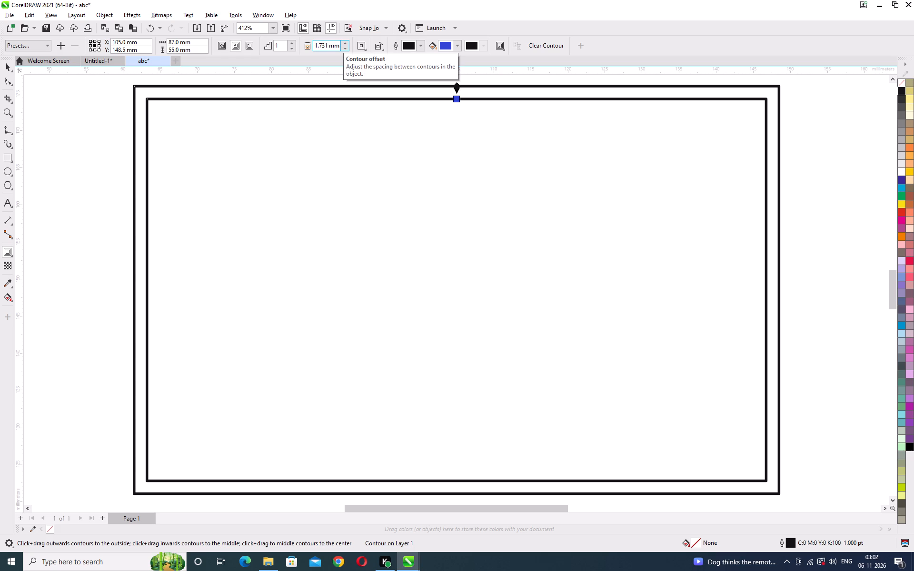
{"action": "left_click_drag", "start_coordinate": [338, 43], "coordinate": [302, 45]}
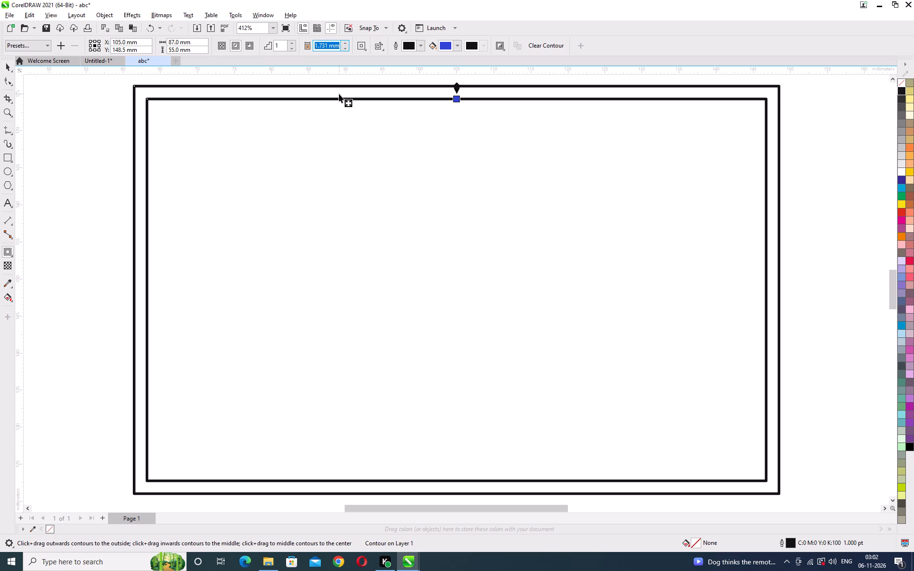
{"action": "type", "text": "2.5"}
{"action": "key", "text": "Return"}
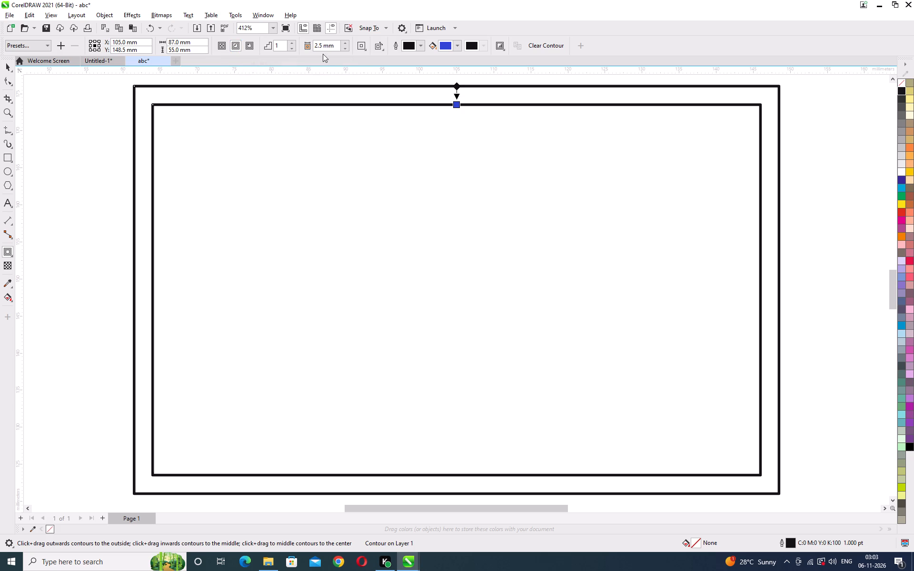
{"action": "left_click", "coordinate": [202, 106]}
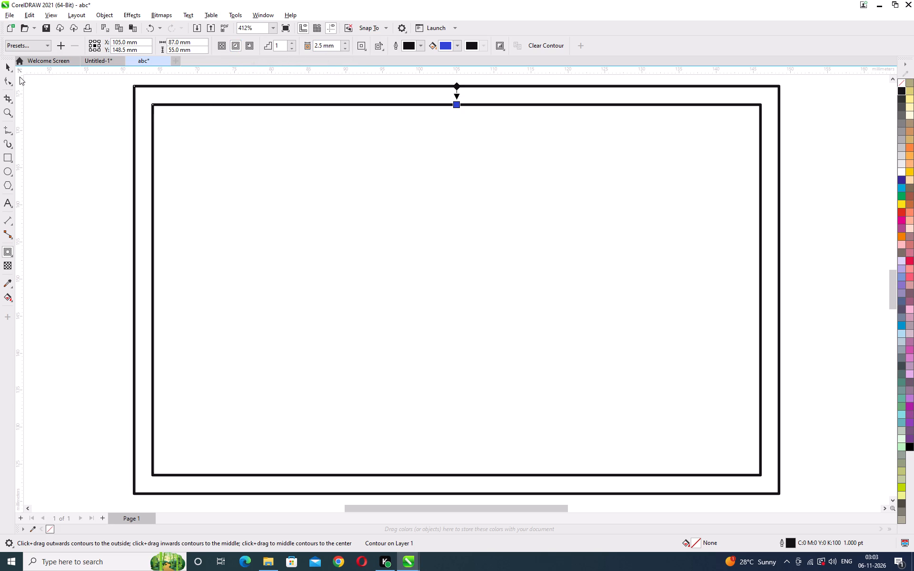
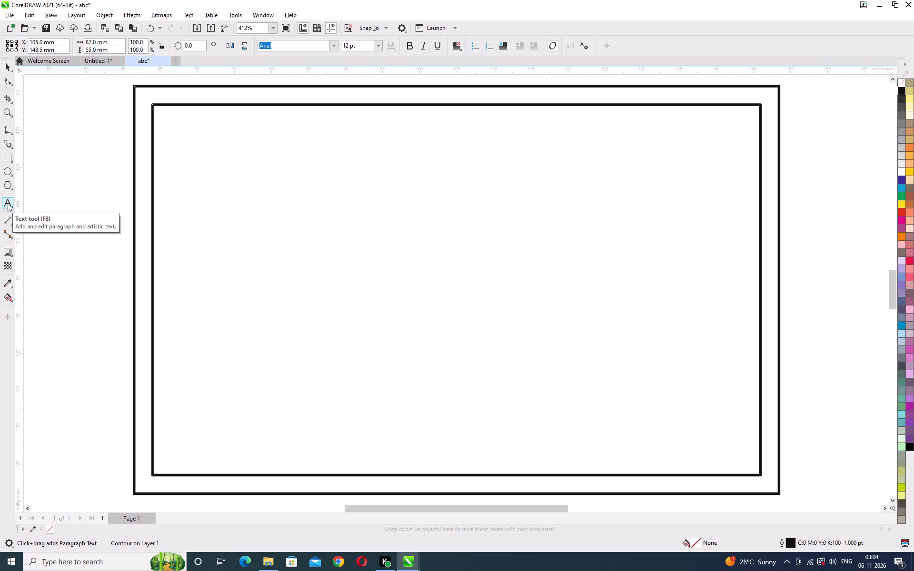
Add the artistic text "Animation Boom" inside the card's inner contour.
{"action": "left_click", "coordinate": [336, 260]}
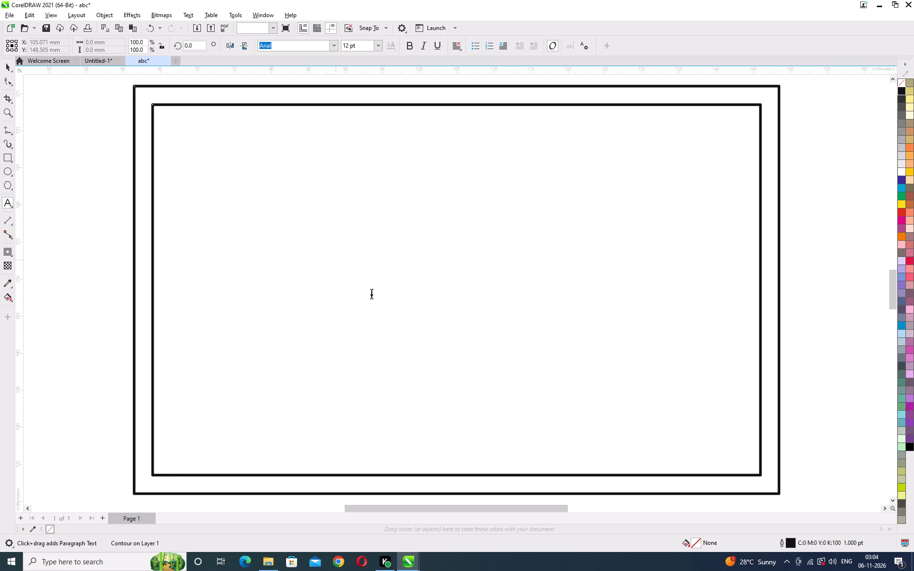
{"action": "key", "text": "shift+a"}
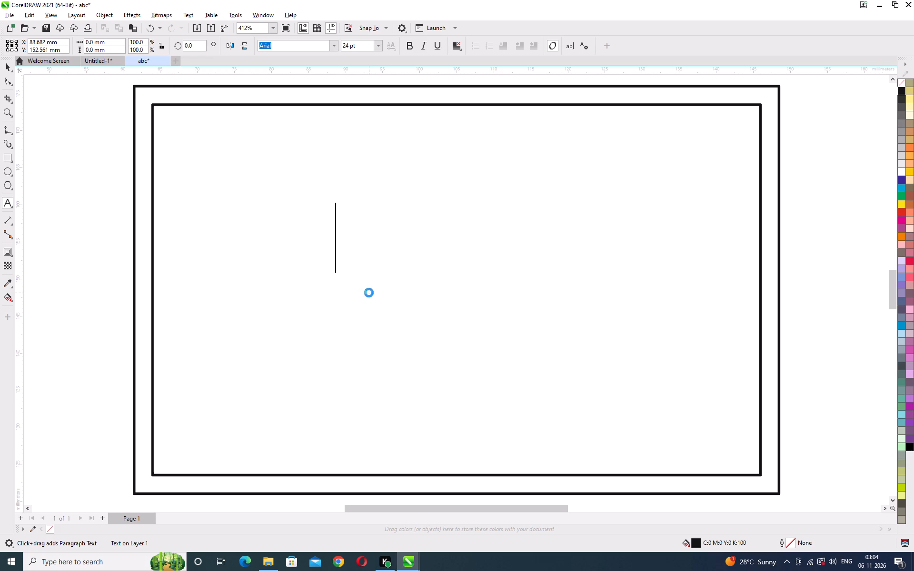
{"action": "type", "text": "ni"}
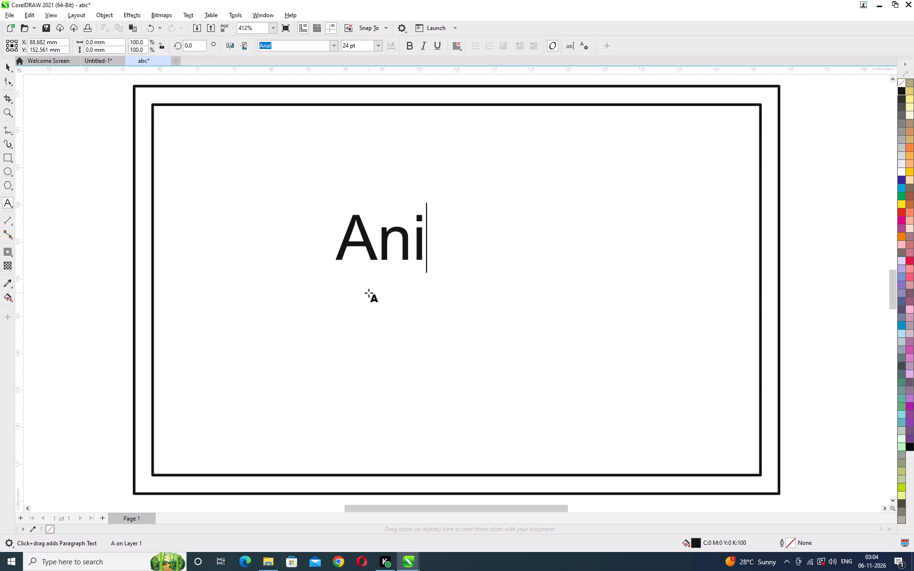
{"action": "key", "text": "m"}
{"action": "key", "text": "a"}
{"action": "type", "text": "tion"}
{"action": "key", "text": "space"}
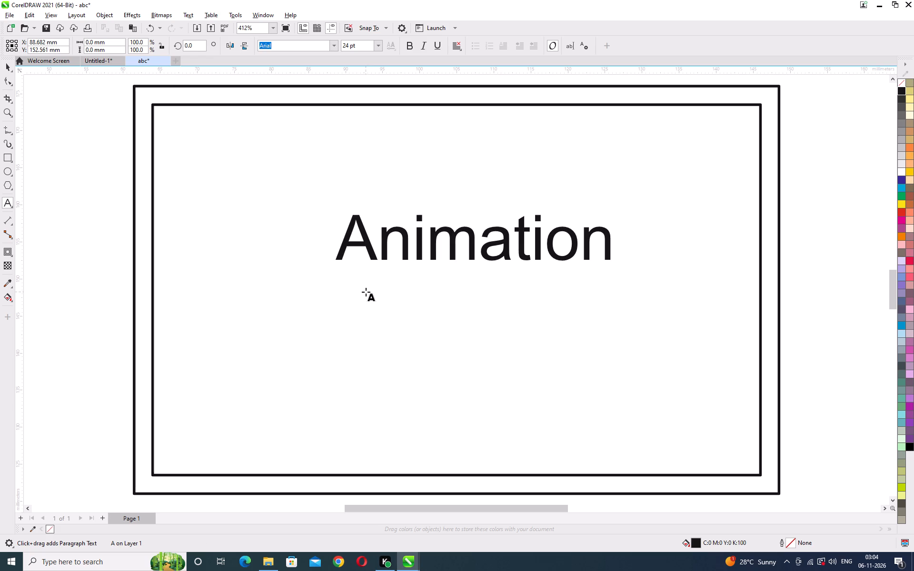
{"action": "type", "text": "Boom"}
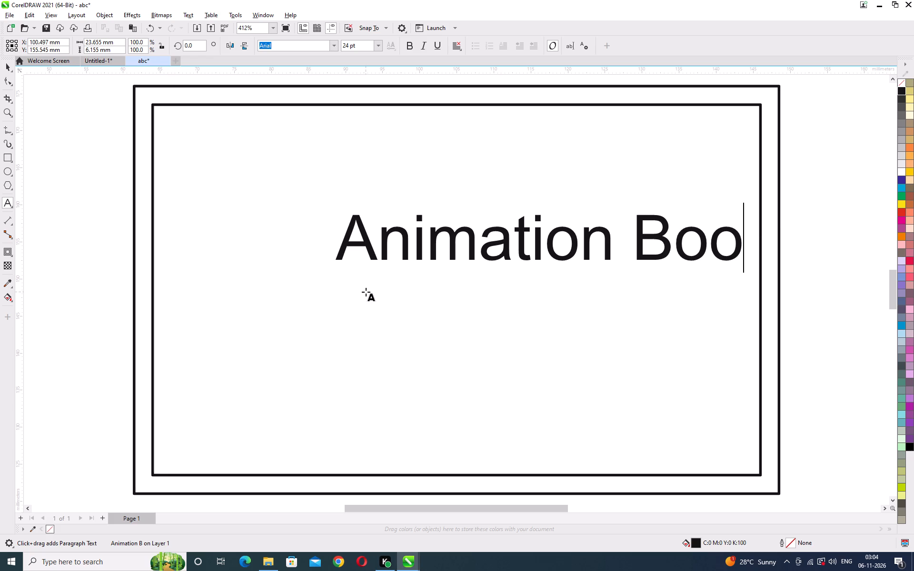
{"action": "left_click", "coordinate": [9, 71]}
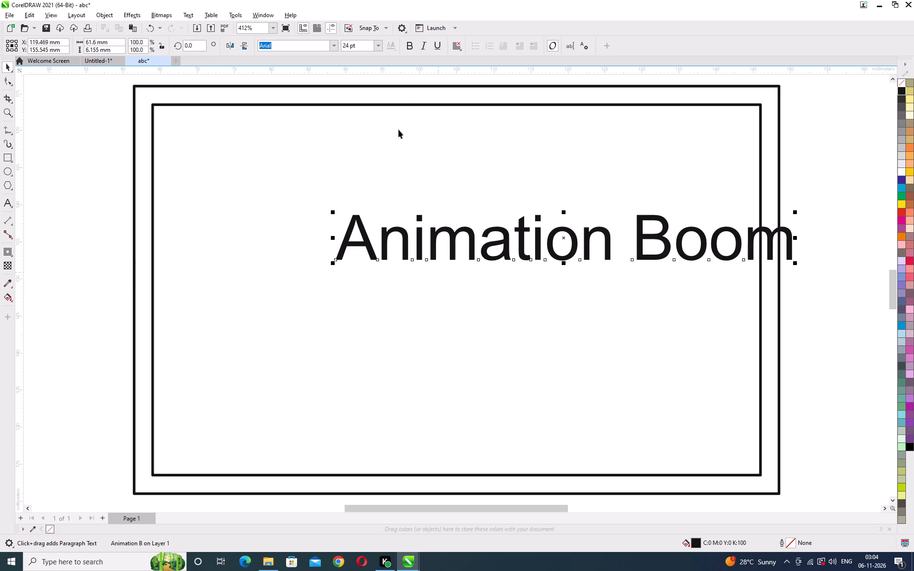
Format the "Animation Boom" text as 15 pt bold, keeping the Arial font.
{"action": "left_click_drag", "start_coordinate": [362, 43], "coordinate": [335, 42]}
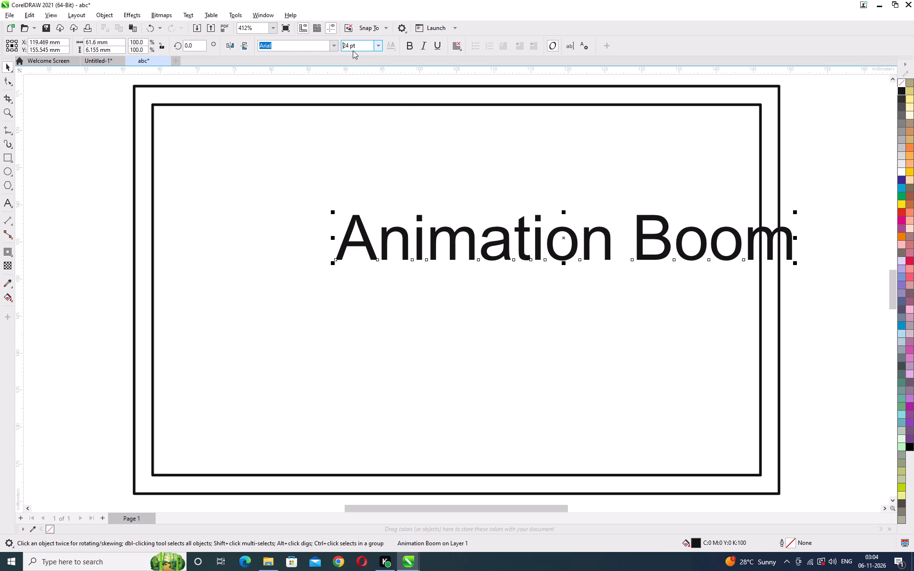
{"action": "left_click_drag", "start_coordinate": [362, 46], "coordinate": [332, 47]}
{"action": "key", "text": "1"}
{"action": "key", "text": "5"}
{"action": "key", "text": "Return"}
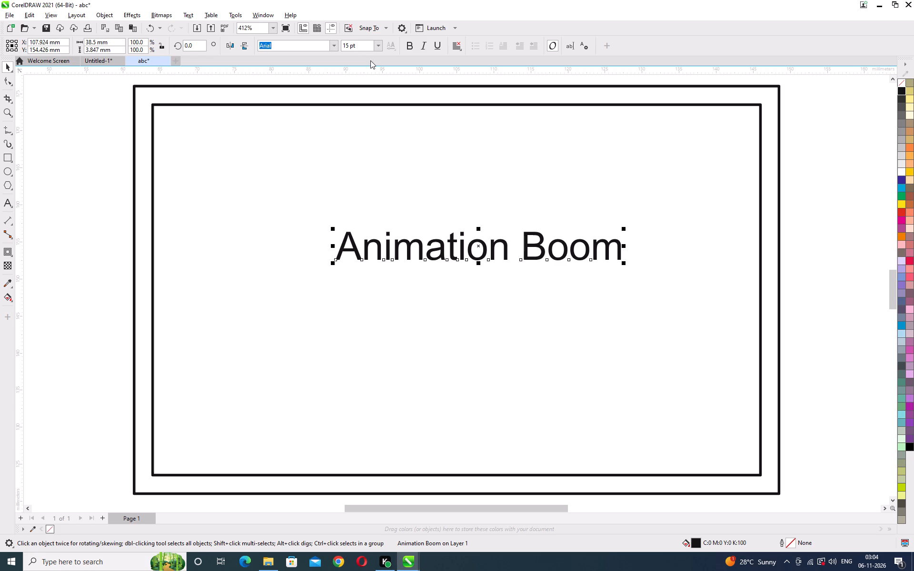
{"action": "left_click", "coordinate": [410, 45]}
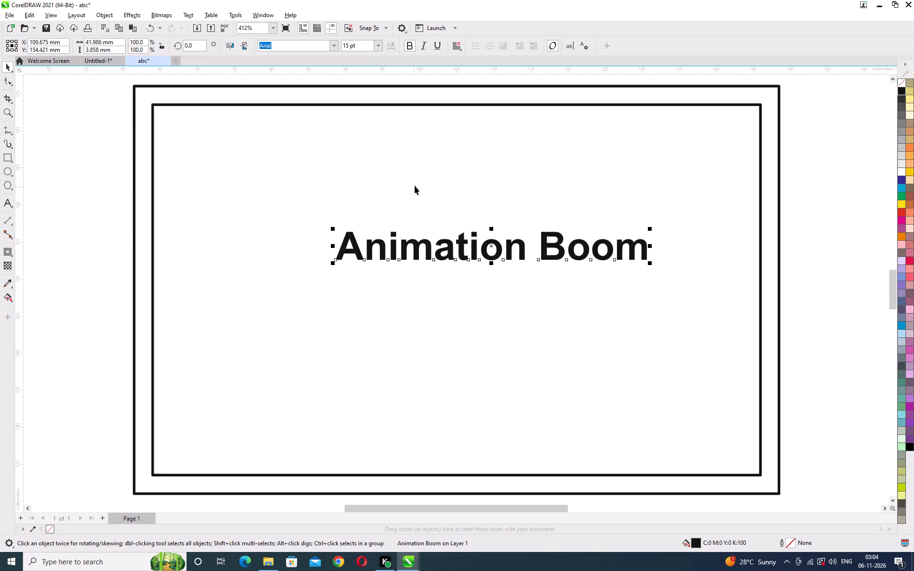
Centre the "Animation Boom" text on the page, in the middle of the card.
{"action": "key", "text": "p"}
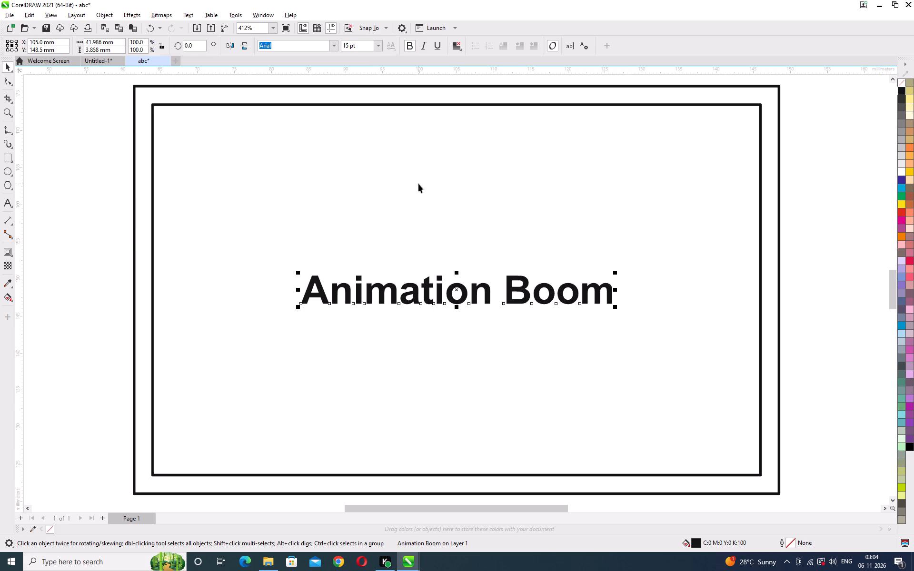
Bring up the choice of interactive effects for the centred "Animation Boom" text.
{"action": "left_click", "coordinate": [10, 252]}
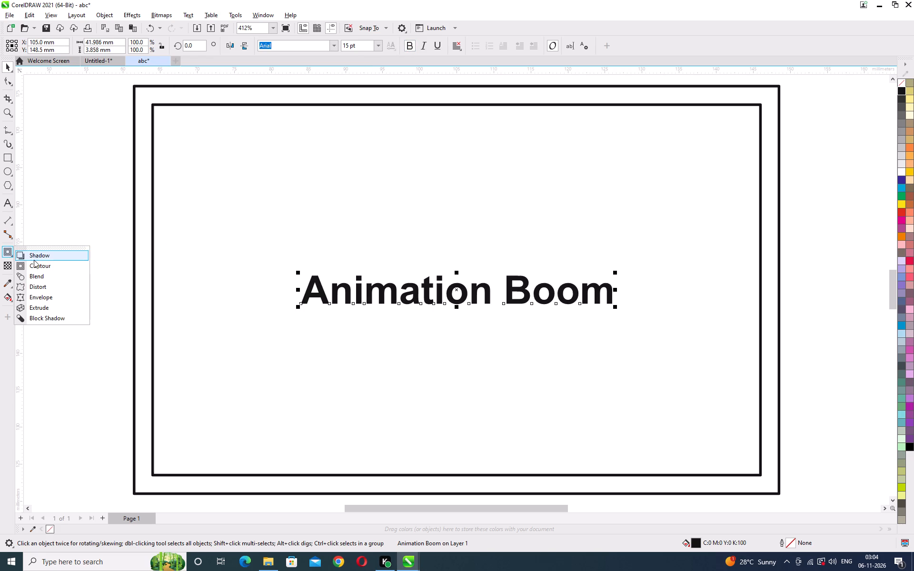
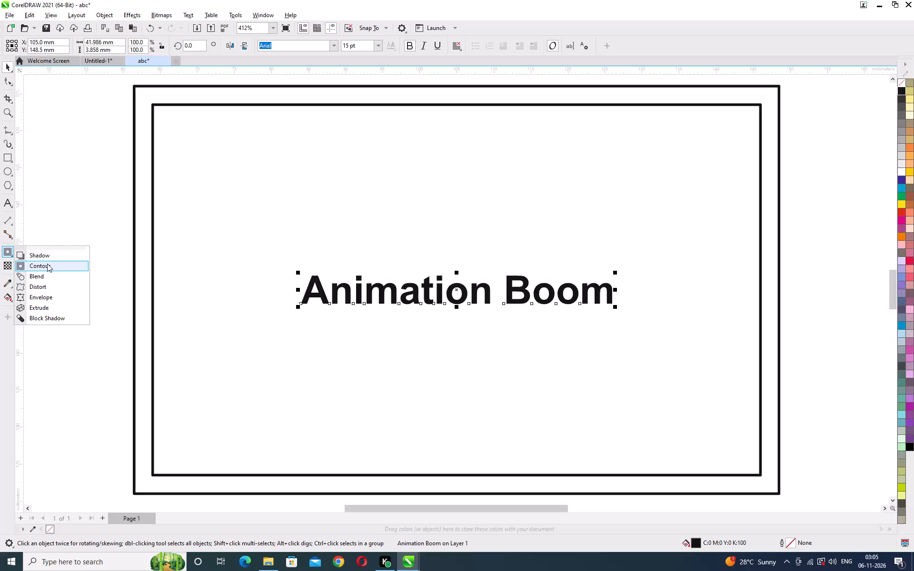
Apply an outside contour with a 0.3 mm offset to the "Animation Boom" text.
{"action": "left_click", "coordinate": [47, 264]}
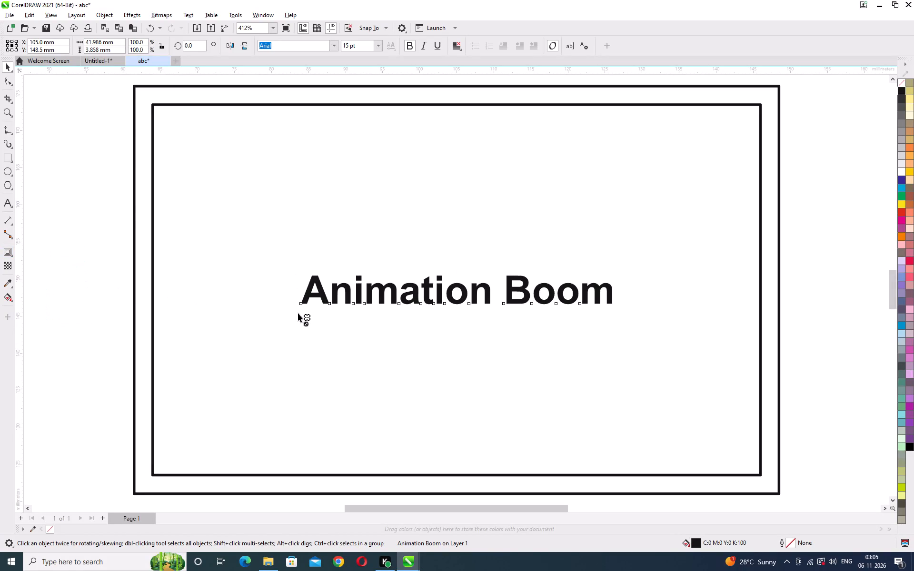
{"action": "left_click_drag", "start_coordinate": [306, 297], "coordinate": [355, 295]}
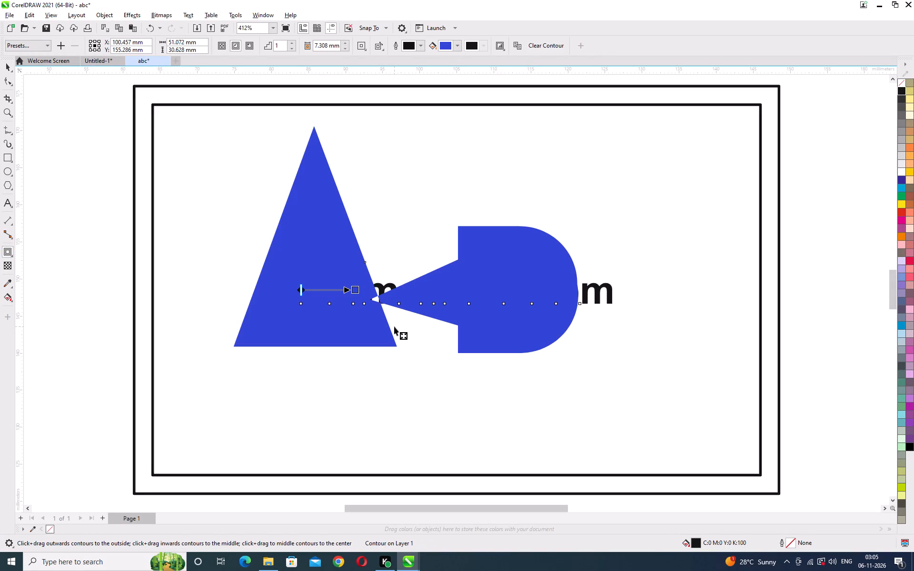
{"action": "left_click", "coordinate": [250, 48]}
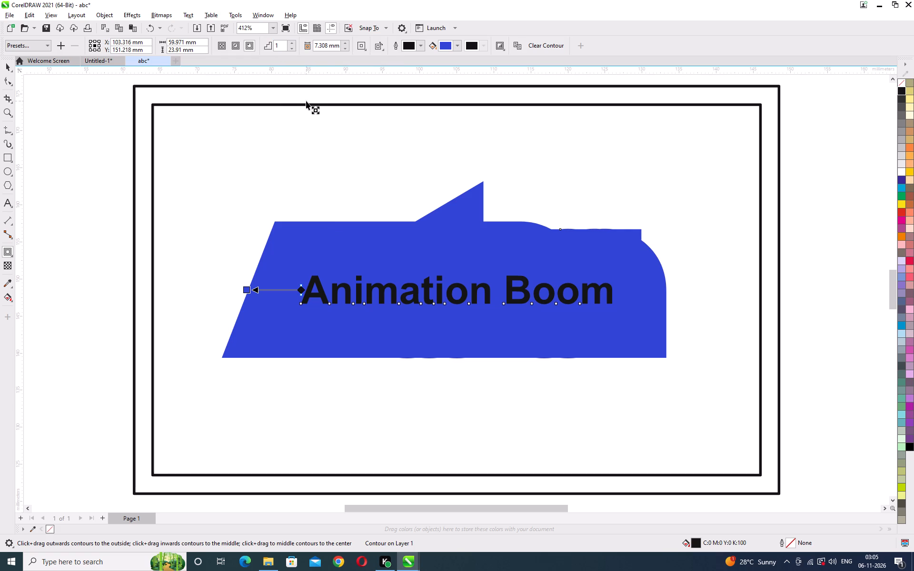
{"action": "left_click_drag", "start_coordinate": [337, 46], "coordinate": [331, 46]}
{"action": "left_click_drag", "start_coordinate": [331, 46], "coordinate": [296, 46]}
{"action": "key", "text": "0"}
{"action": "type", "text": ".3"}
{"action": "key", "text": "Return"}
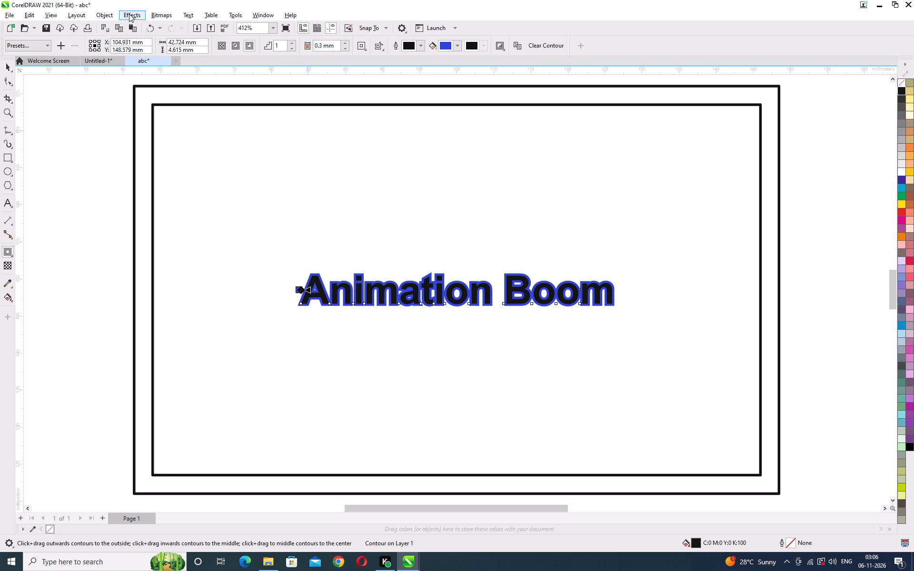
Break the contour apart from the "Animation Boom" text.
{"action": "left_click", "coordinate": [108, 13]}
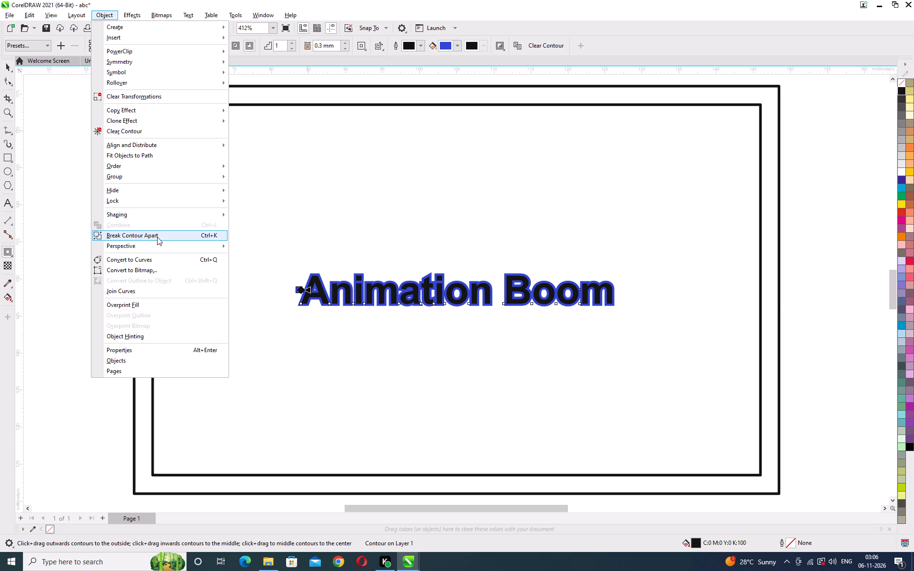
{"action": "left_click", "coordinate": [157, 237]}
Fill the separated contour shape behind the "Animation Boom" text with white.
{"action": "left_click", "coordinate": [6, 72]}
{"action": "left_click", "coordinate": [100, 198]}
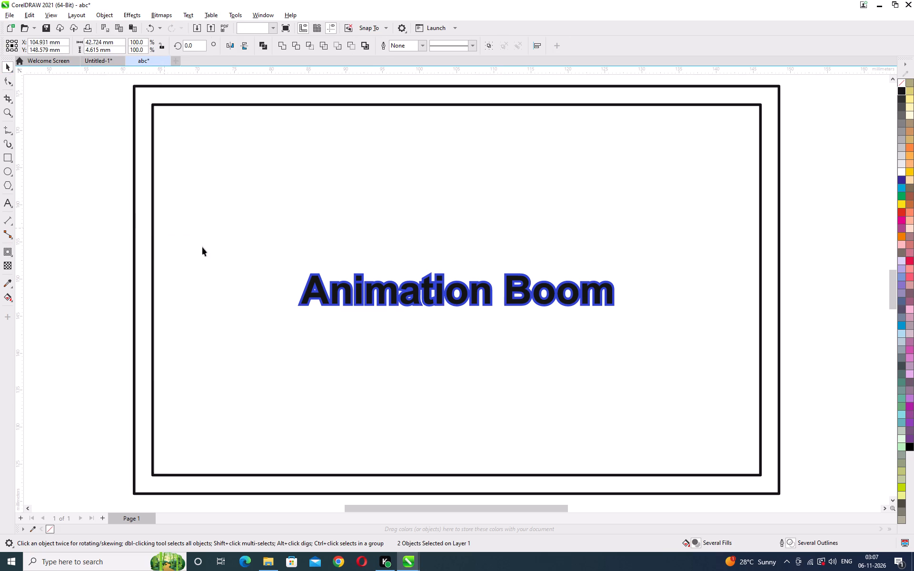
{"action": "left_click", "coordinate": [510, 274]}
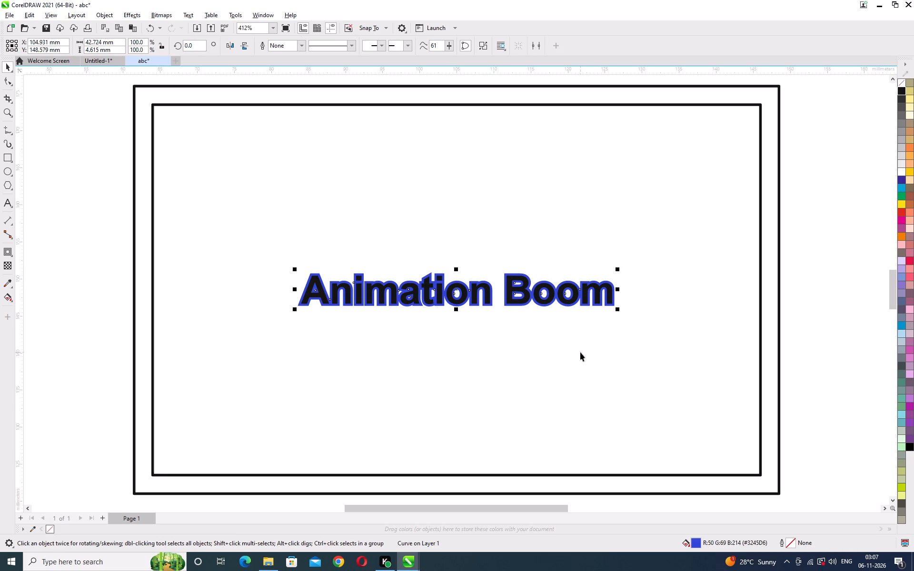
{"action": "left_click", "coordinate": [902, 173]}
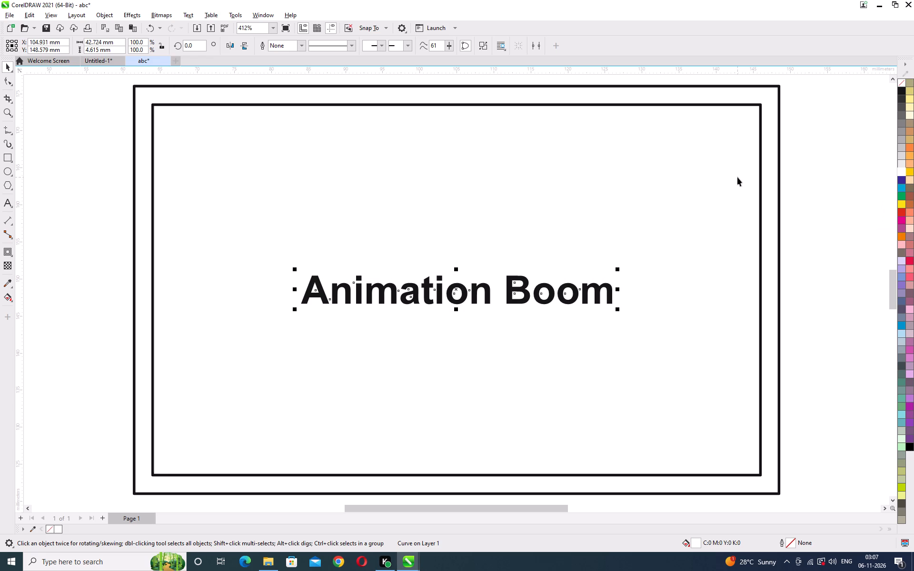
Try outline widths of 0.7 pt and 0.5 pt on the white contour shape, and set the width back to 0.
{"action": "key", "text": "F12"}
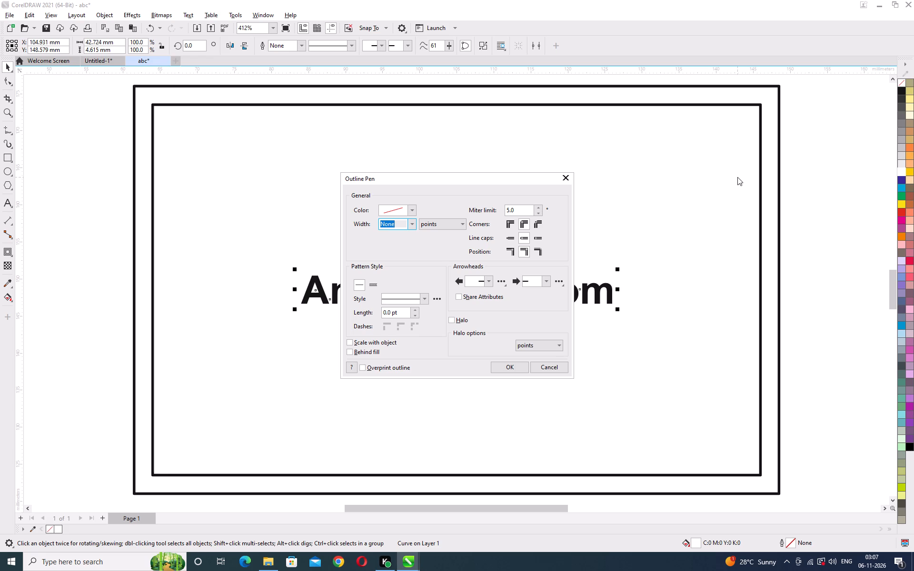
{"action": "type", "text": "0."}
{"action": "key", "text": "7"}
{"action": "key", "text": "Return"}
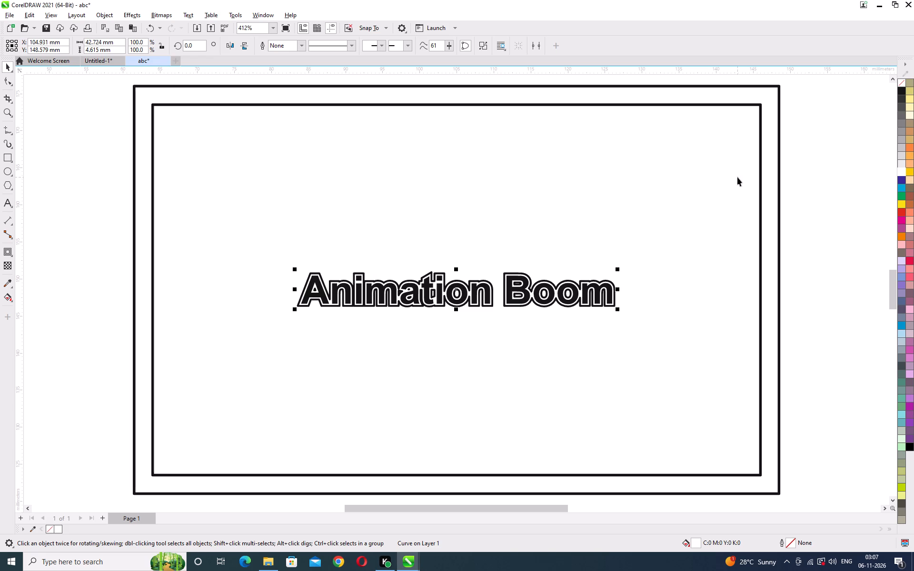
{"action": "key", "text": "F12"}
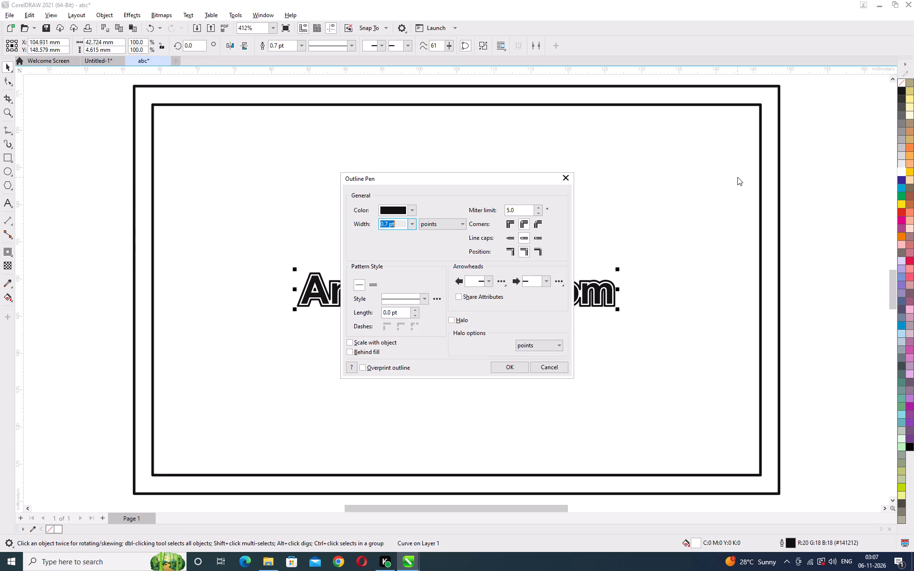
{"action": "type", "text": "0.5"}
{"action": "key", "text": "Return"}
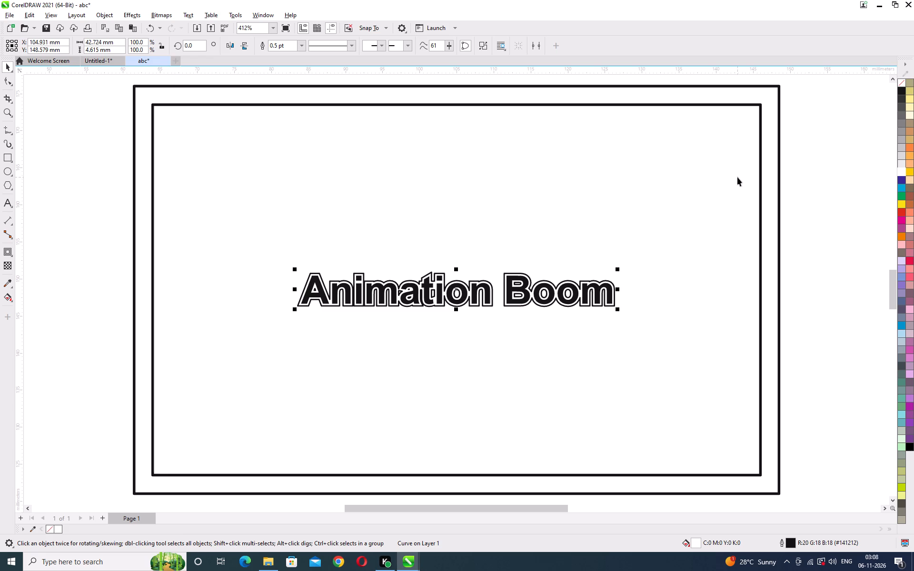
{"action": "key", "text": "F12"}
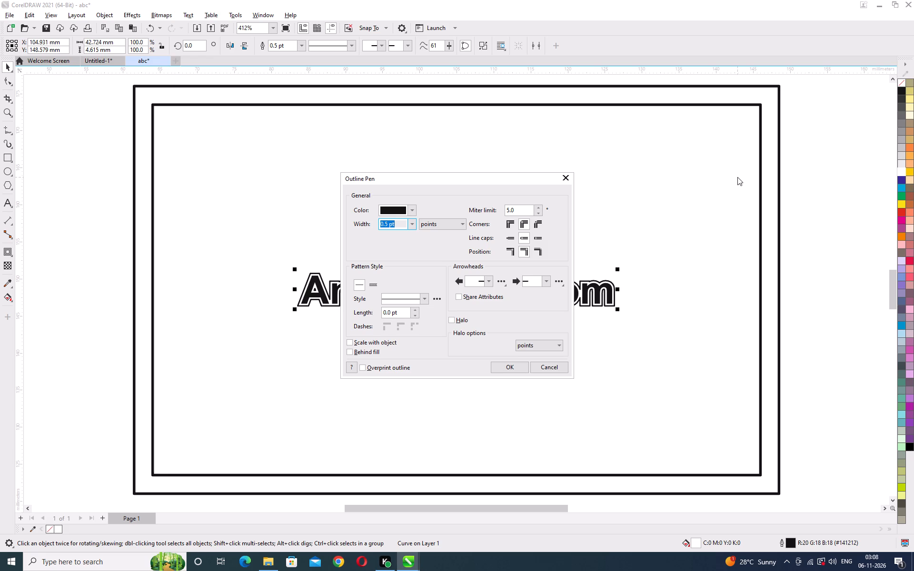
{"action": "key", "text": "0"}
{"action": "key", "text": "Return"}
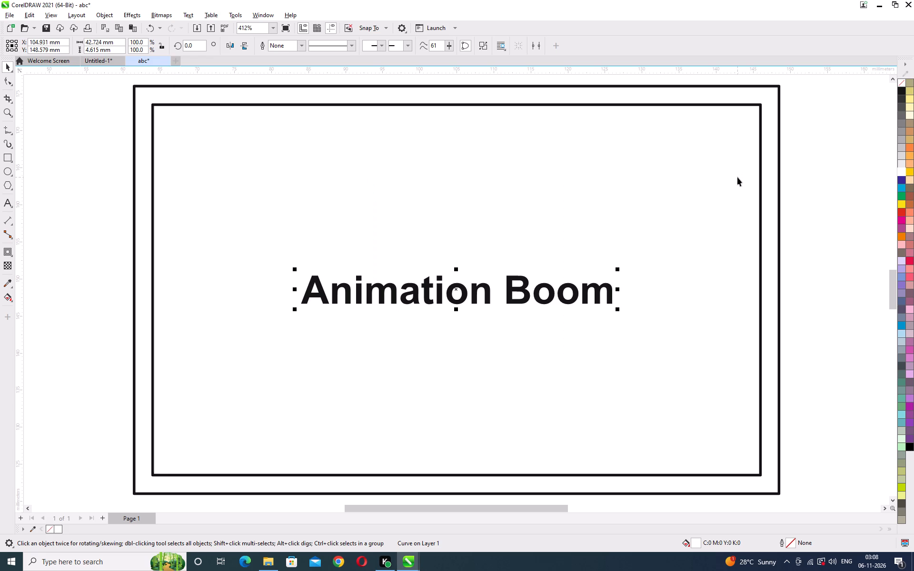
Duplicate the white contour shape in place.
{"action": "key", "text": "ctrl+c"}
{"action": "key", "text": "ctrl+v"}
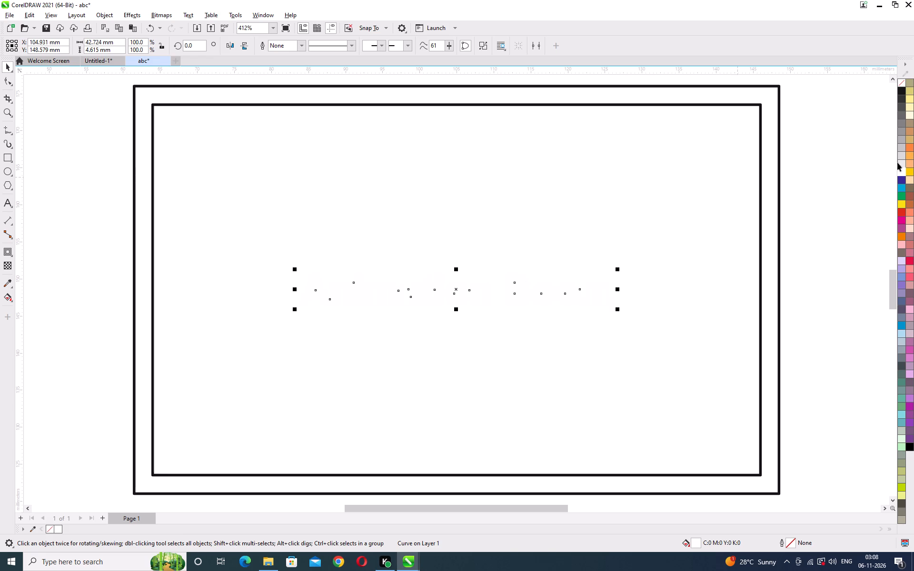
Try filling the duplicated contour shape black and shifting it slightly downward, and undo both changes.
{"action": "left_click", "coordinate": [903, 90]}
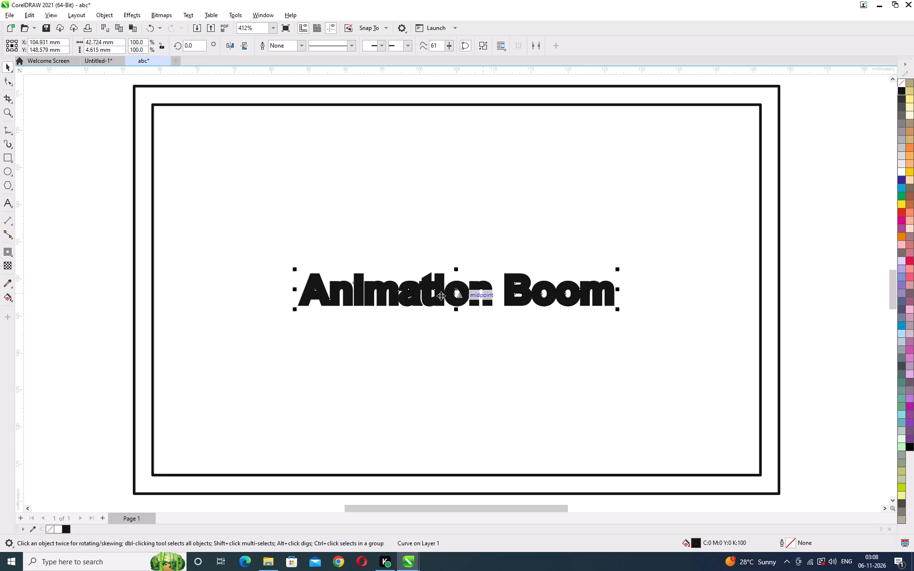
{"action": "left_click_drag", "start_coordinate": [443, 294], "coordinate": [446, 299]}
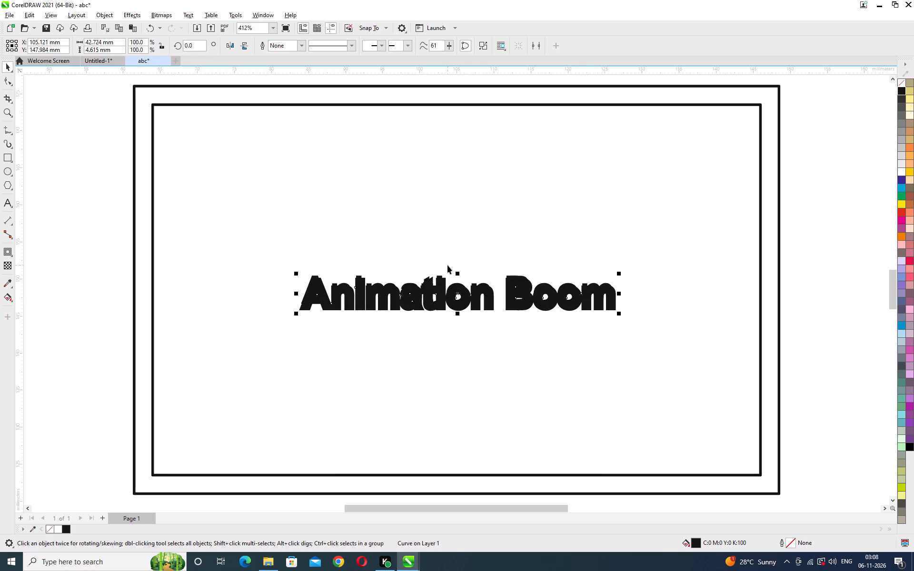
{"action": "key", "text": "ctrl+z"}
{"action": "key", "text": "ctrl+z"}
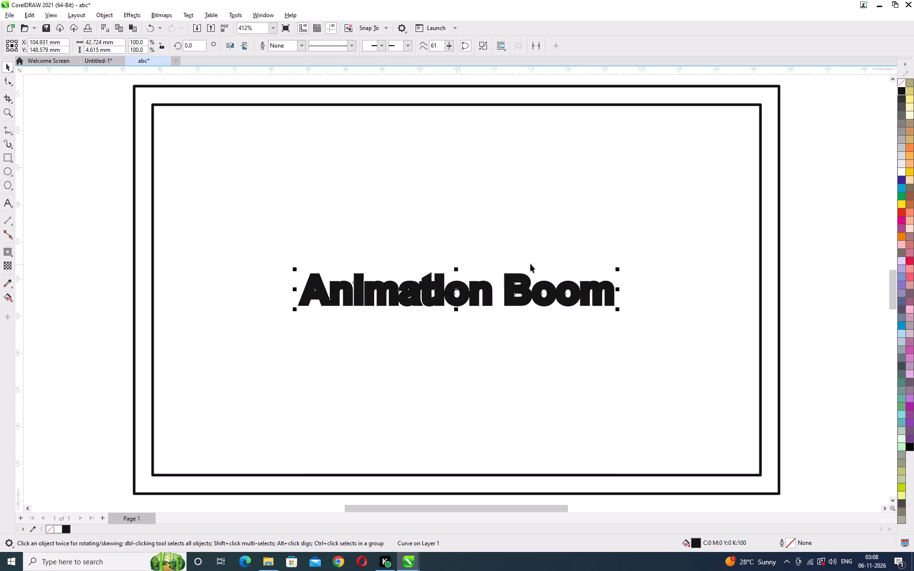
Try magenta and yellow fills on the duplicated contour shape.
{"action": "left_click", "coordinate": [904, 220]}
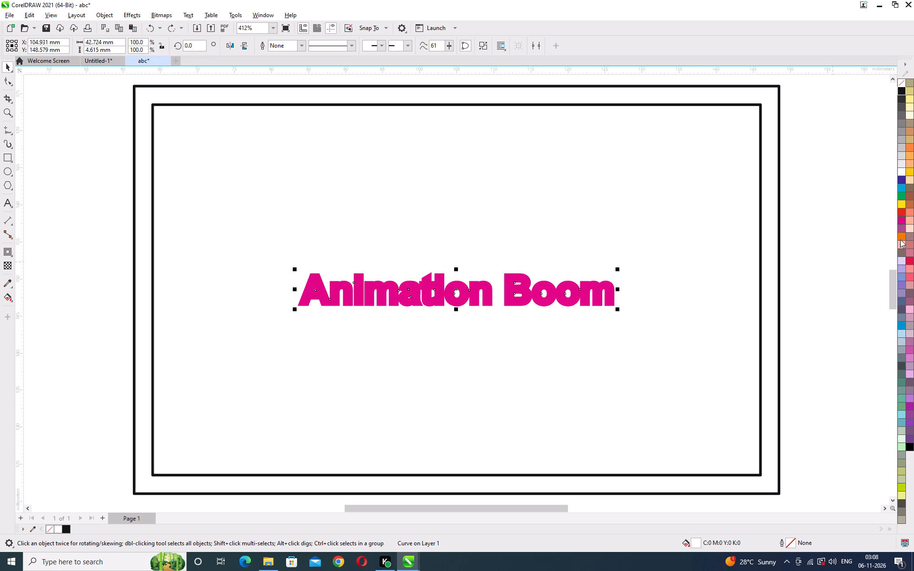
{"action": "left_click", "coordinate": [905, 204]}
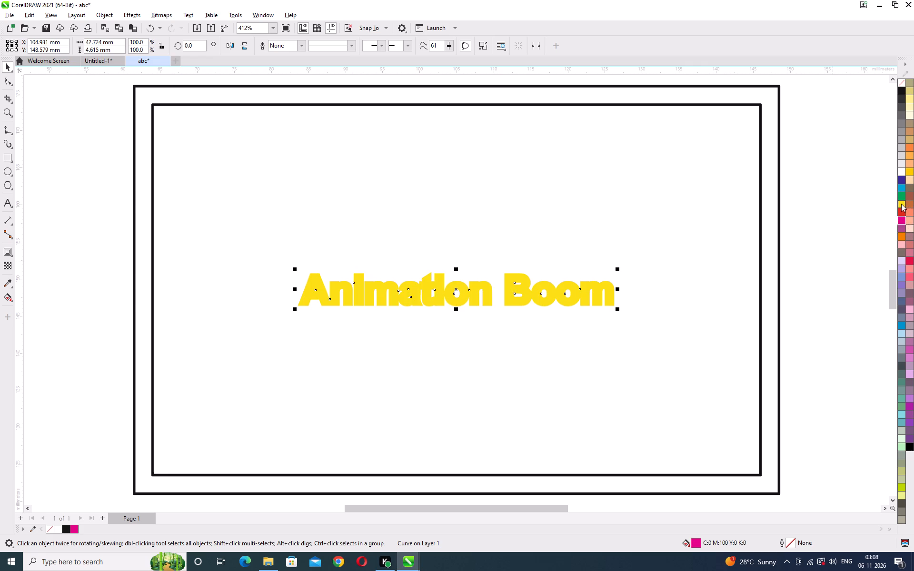
Fill the duplicated contour shape black and shift it about 0.5 mm down.
{"action": "left_click", "coordinate": [901, 91]}
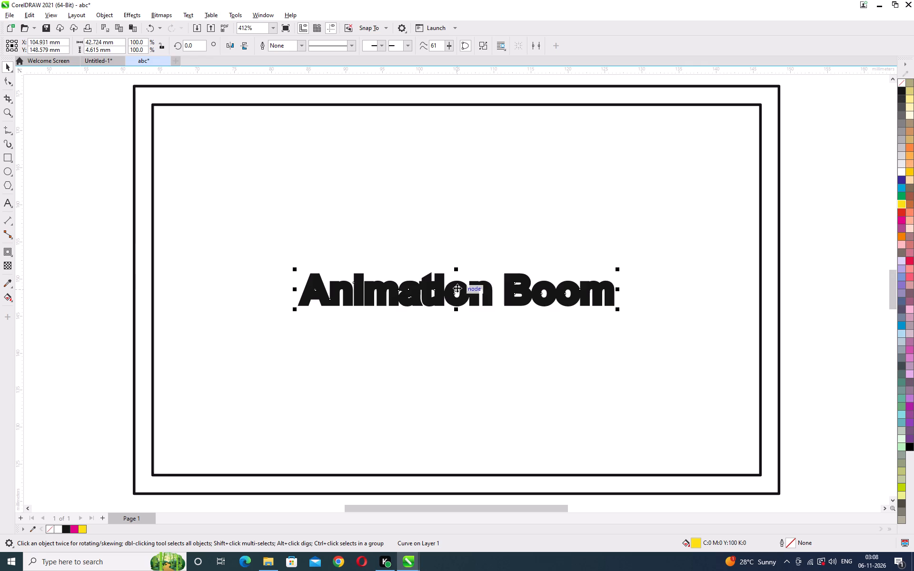
{"action": "left_click_drag", "start_coordinate": [457, 288], "coordinate": [457, 295]}
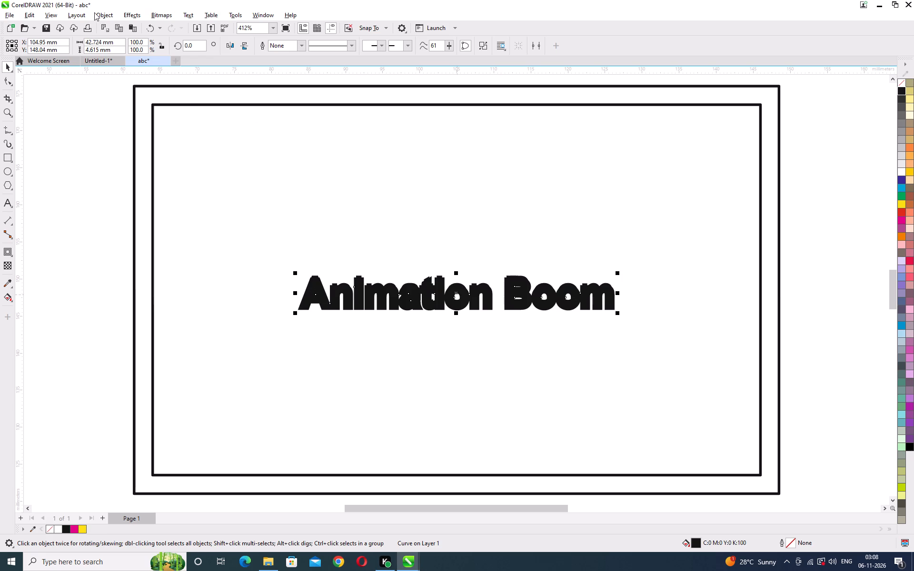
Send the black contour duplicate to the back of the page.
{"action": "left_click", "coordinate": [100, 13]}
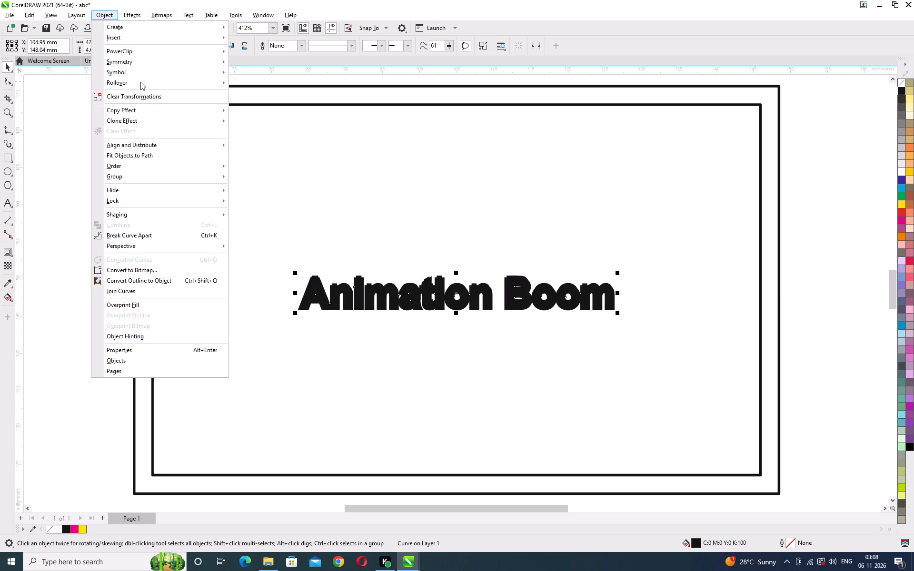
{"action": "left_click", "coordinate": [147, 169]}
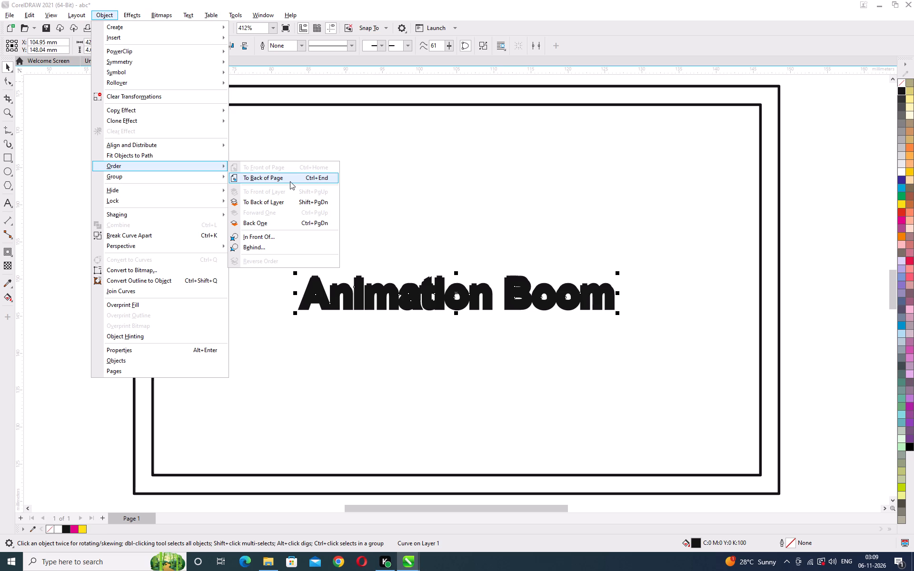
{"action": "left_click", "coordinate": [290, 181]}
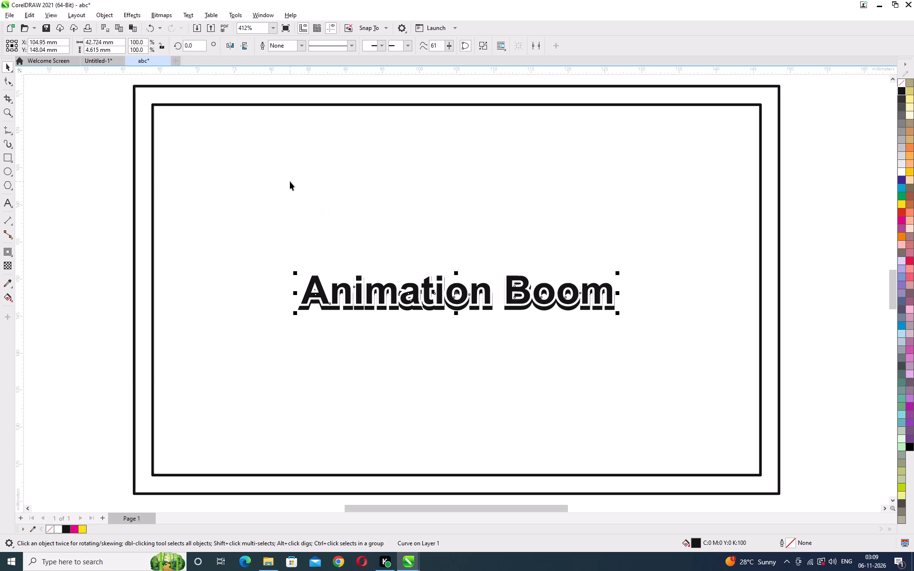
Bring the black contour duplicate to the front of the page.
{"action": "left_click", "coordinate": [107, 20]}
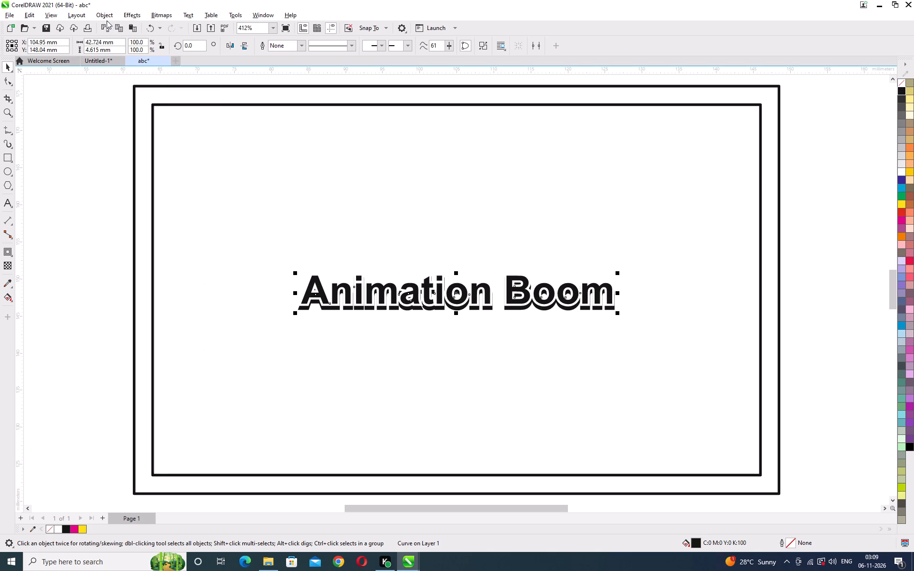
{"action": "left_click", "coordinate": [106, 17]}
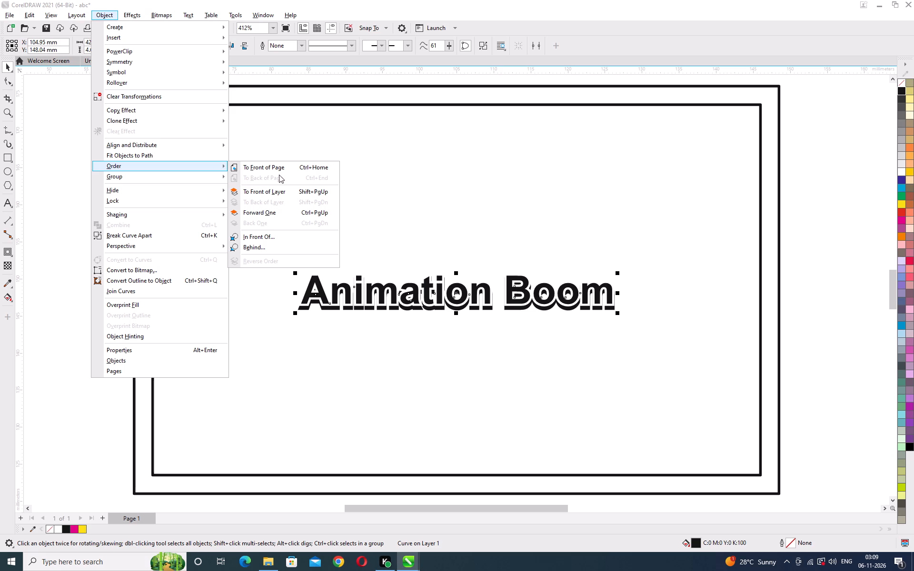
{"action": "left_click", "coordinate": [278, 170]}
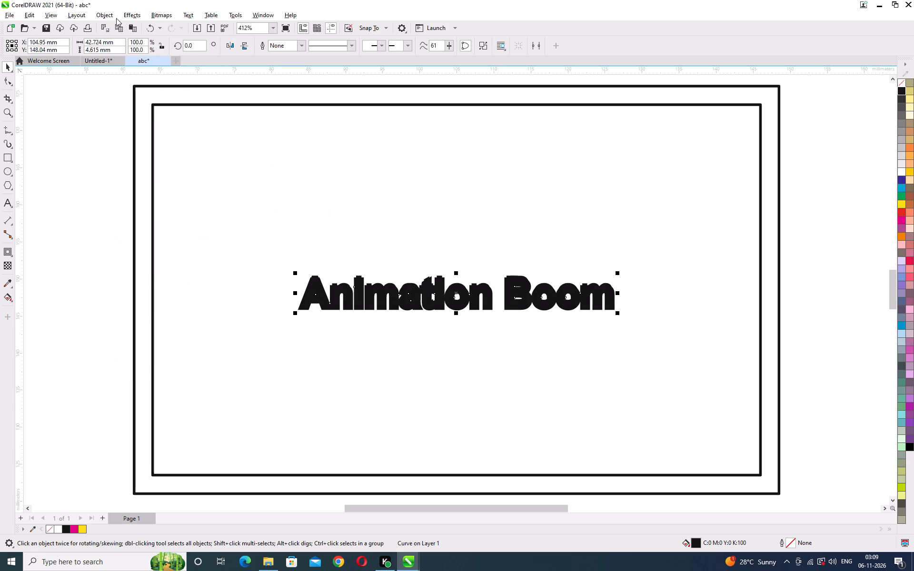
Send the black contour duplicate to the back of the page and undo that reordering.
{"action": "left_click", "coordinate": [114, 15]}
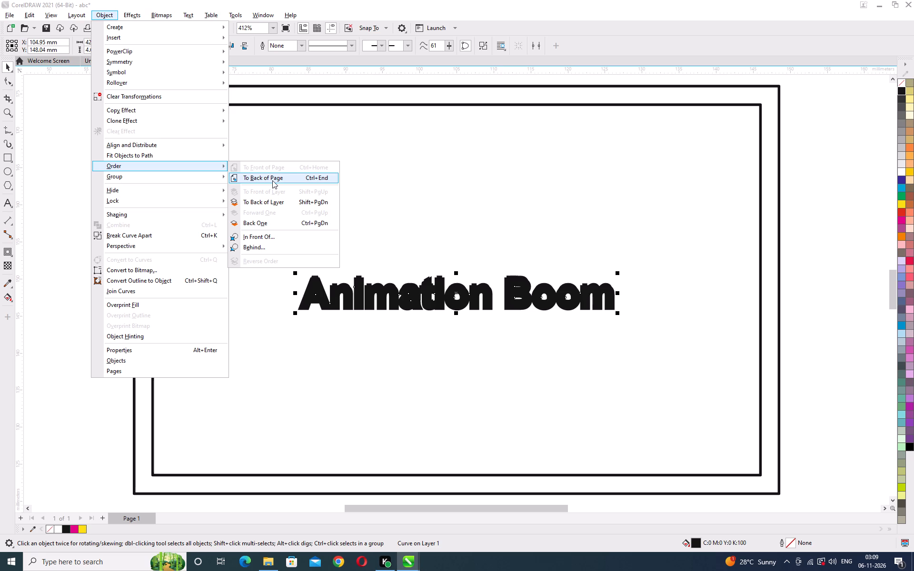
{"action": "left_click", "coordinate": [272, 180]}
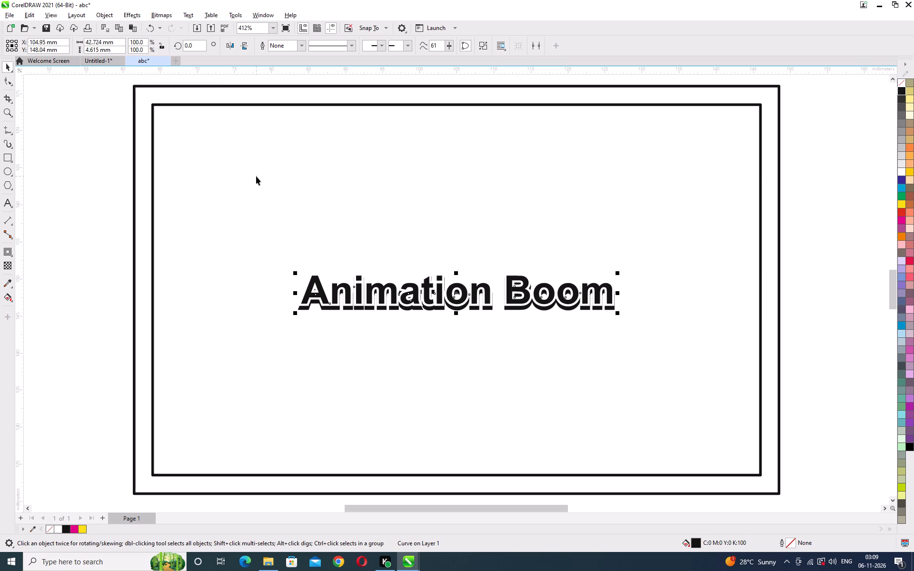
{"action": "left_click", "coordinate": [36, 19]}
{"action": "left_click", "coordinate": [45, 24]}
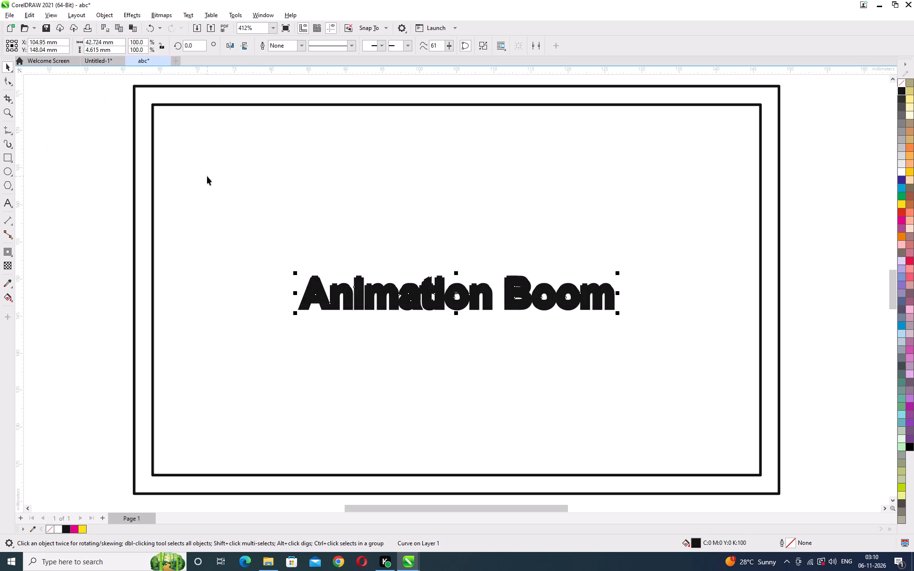
Send the black contour duplicate to the back of the page, behind the white contour and text.
{"action": "left_click", "coordinate": [104, 17]}
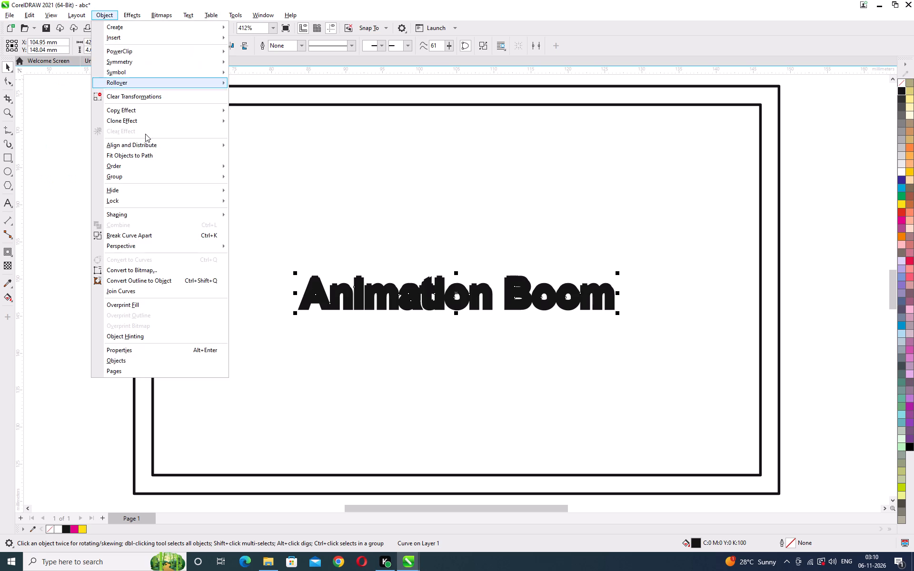
{"action": "left_click", "coordinate": [151, 164]}
{"action": "left_click", "coordinate": [260, 176]}
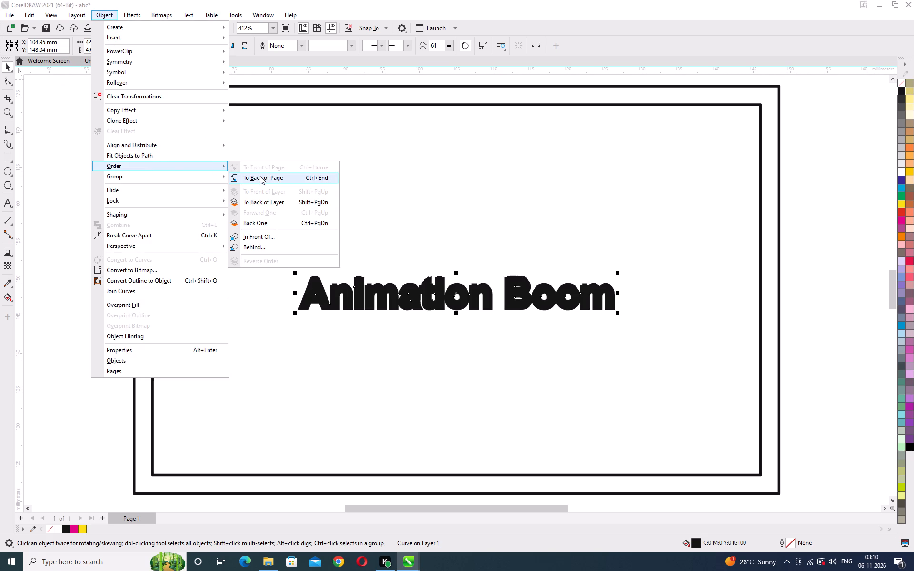
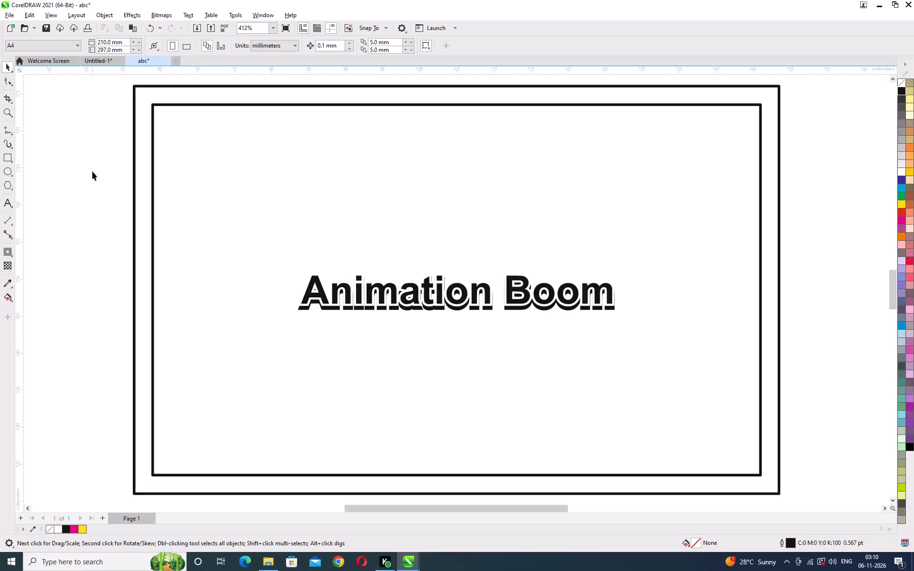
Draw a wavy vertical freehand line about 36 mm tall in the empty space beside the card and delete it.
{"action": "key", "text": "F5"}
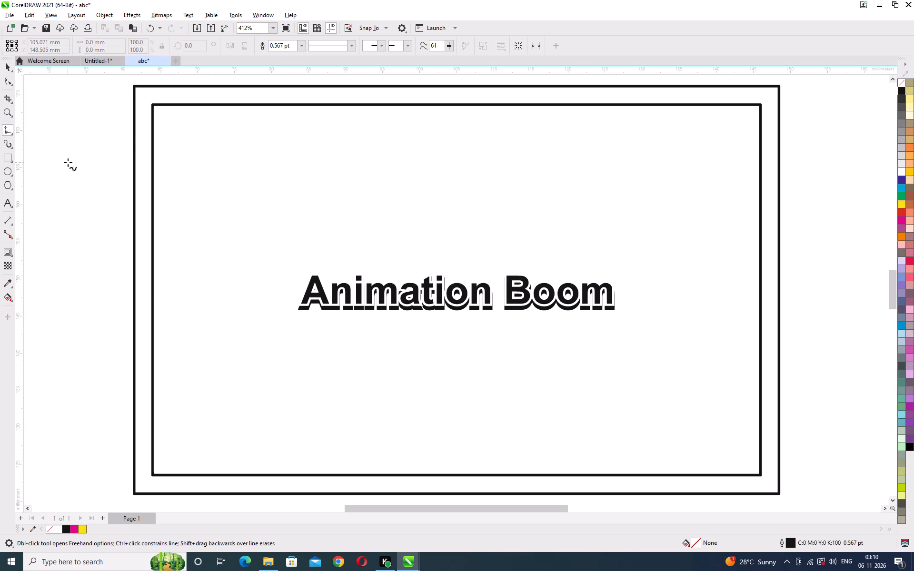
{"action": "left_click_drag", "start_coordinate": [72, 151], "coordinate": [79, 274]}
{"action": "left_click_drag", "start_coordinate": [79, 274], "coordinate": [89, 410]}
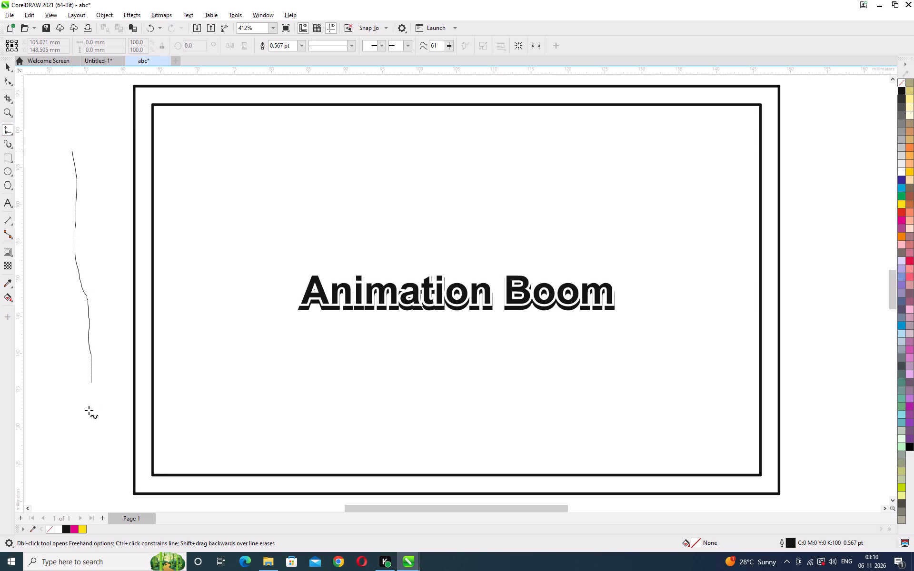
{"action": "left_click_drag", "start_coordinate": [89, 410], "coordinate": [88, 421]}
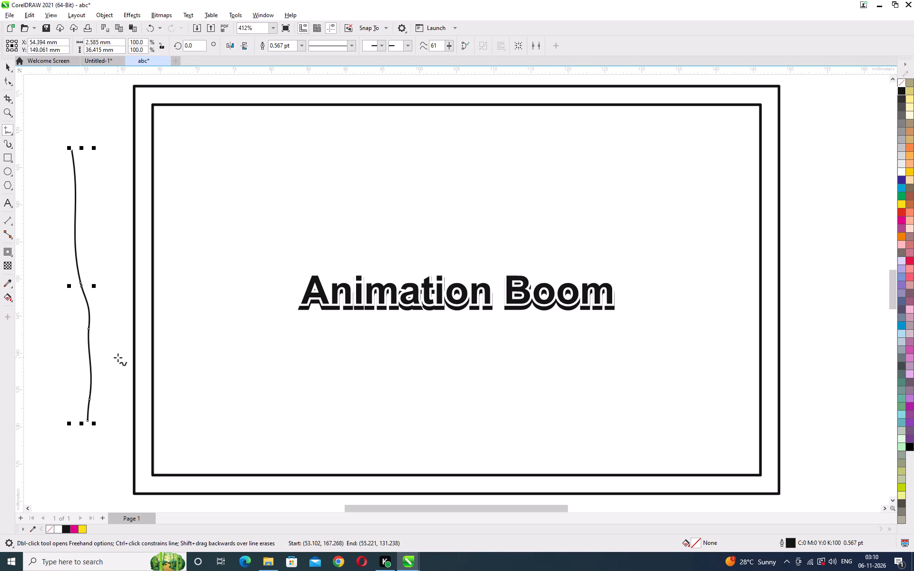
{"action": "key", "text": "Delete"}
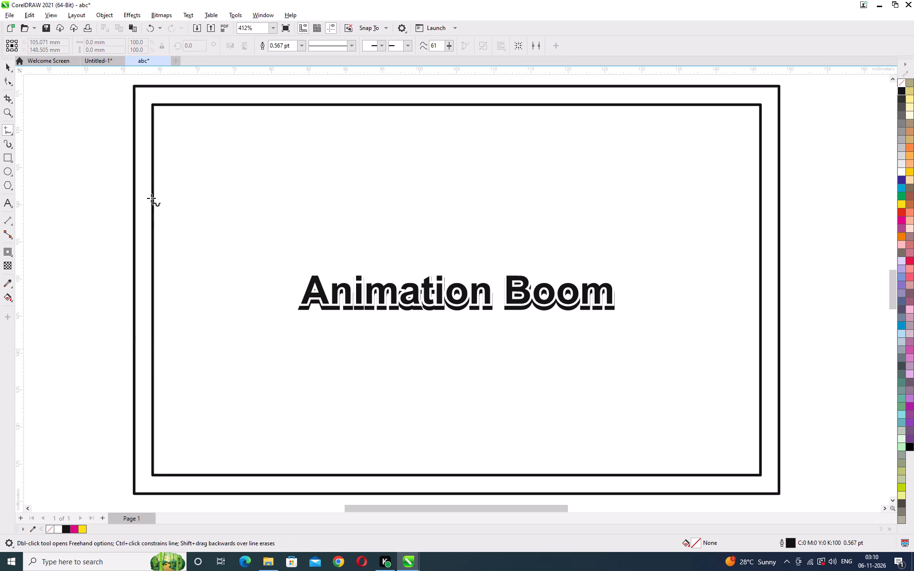
Draw a straight 55 mm vertical Freehand line along the outer rectangle's left edge, from its top corner to its bottom corner.
{"action": "left_click", "coordinate": [131, 86]}
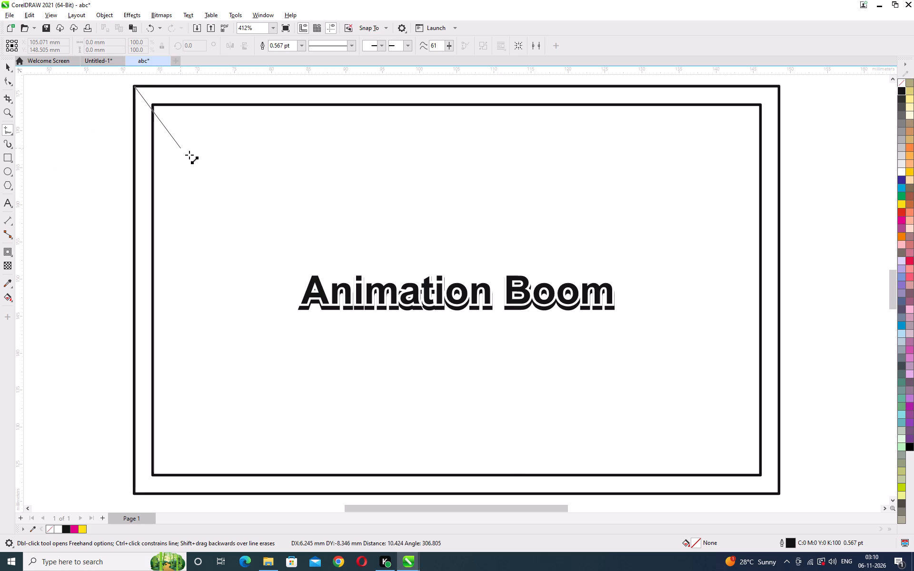
{"action": "left_click", "coordinate": [134, 493]}
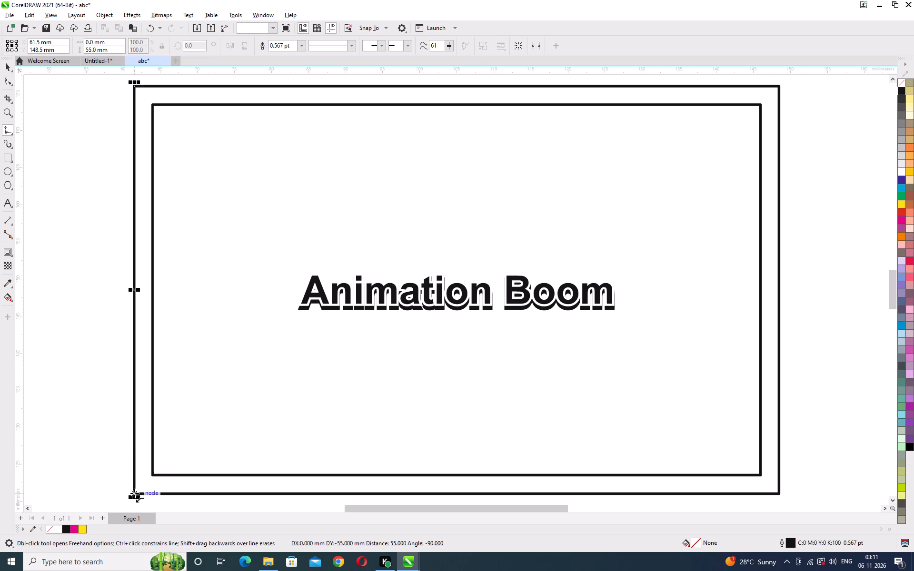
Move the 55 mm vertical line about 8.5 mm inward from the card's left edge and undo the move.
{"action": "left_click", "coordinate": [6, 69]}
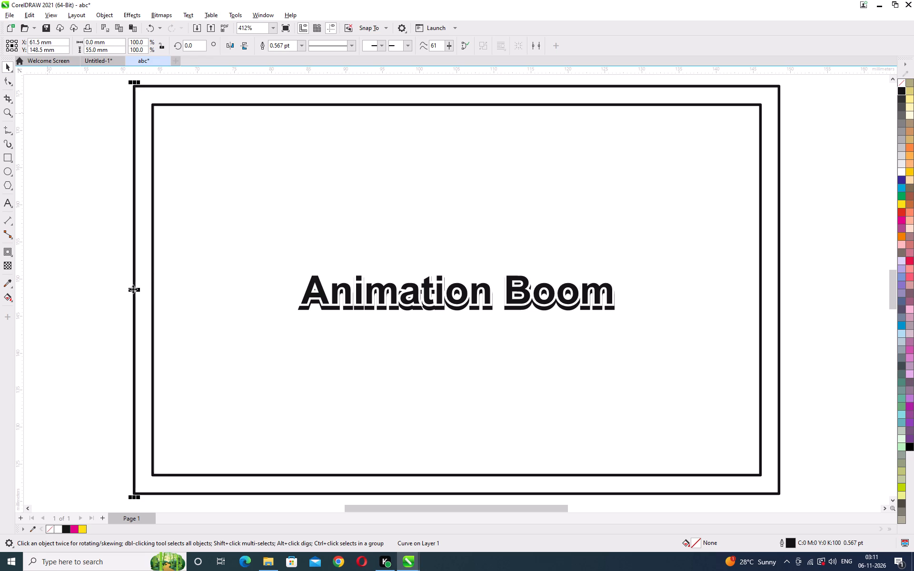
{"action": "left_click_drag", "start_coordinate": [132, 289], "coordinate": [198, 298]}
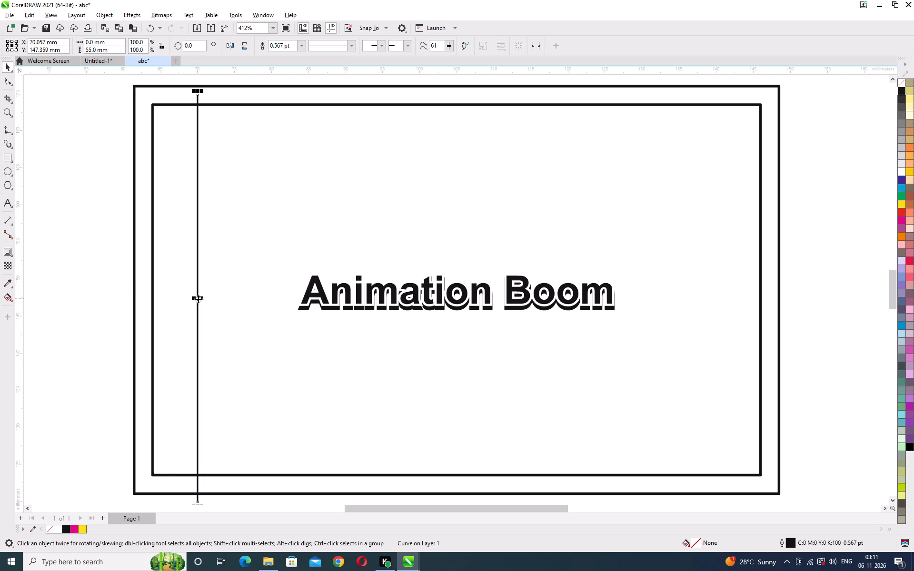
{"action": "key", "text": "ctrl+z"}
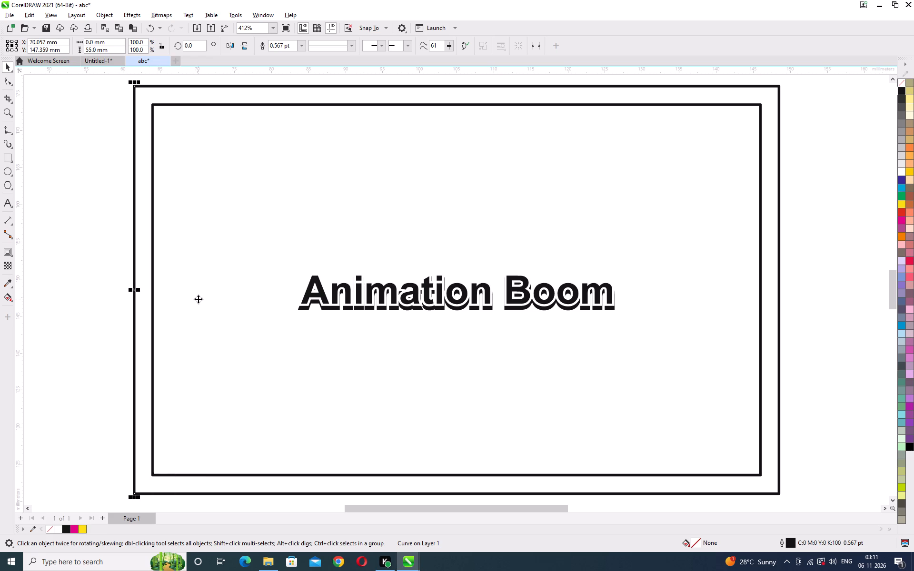
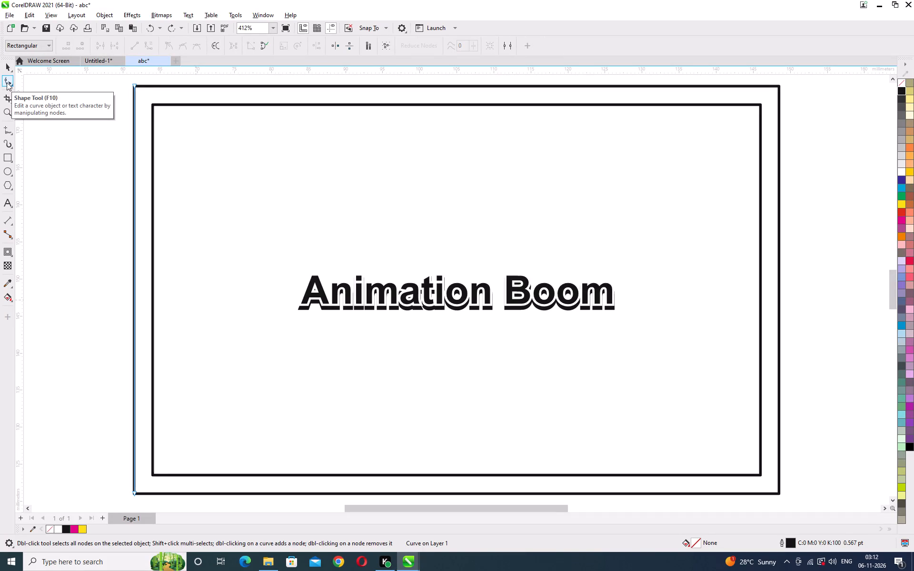
Convert the line on the card's left edge to a curve and bend it into an S, bulging outward above and inward below.
{"action": "right_click", "coordinate": [134, 242]}
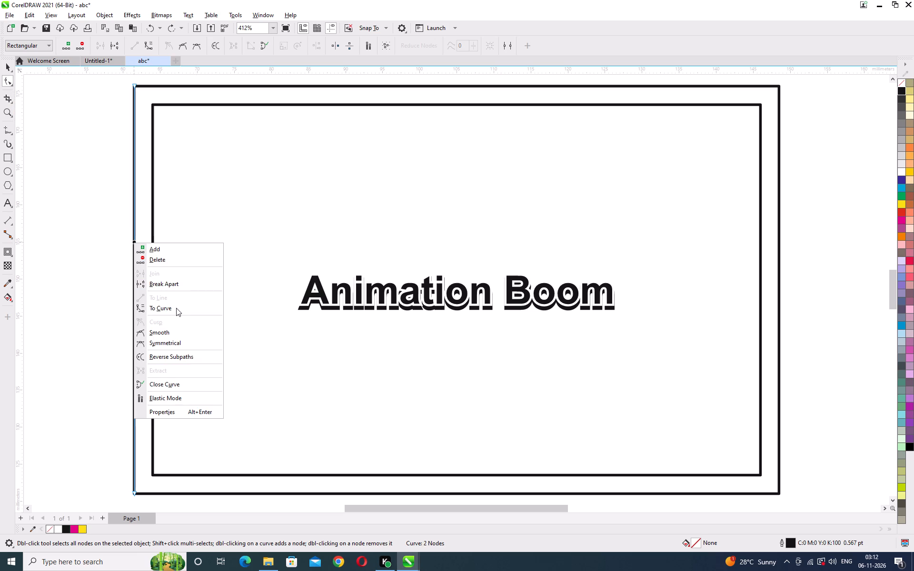
{"action": "left_click", "coordinate": [176, 308]}
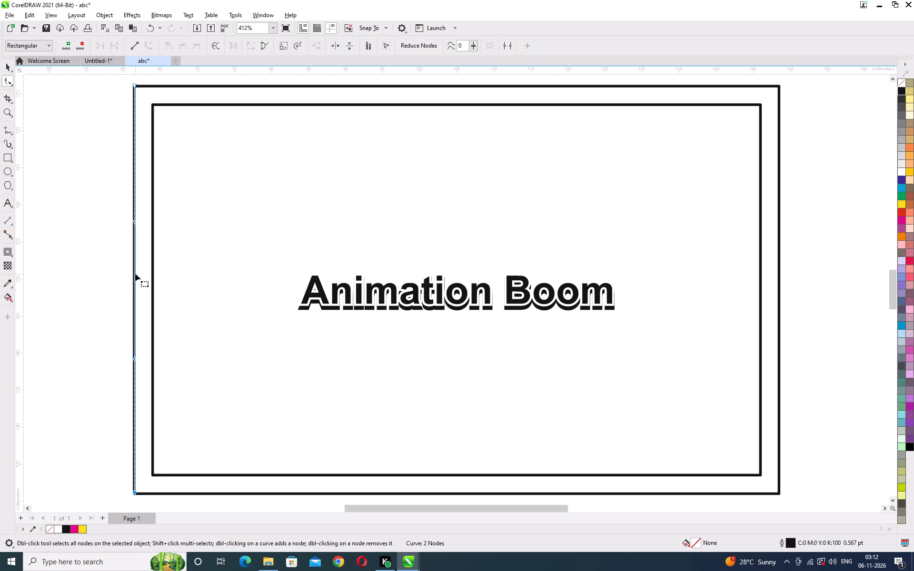
{"action": "left_click_drag", "start_coordinate": [135, 274], "coordinate": [179, 274]}
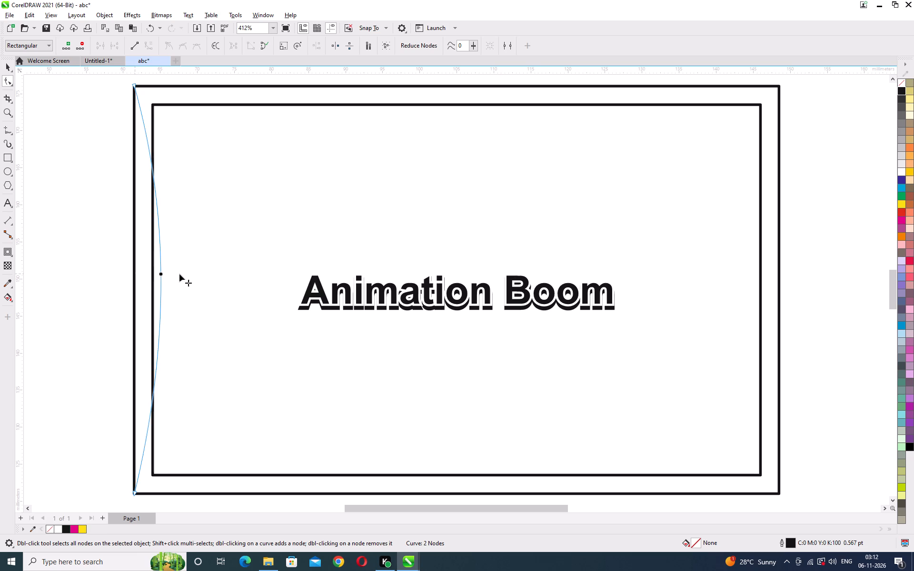
{"action": "left_click_drag", "start_coordinate": [179, 274], "coordinate": [221, 273]}
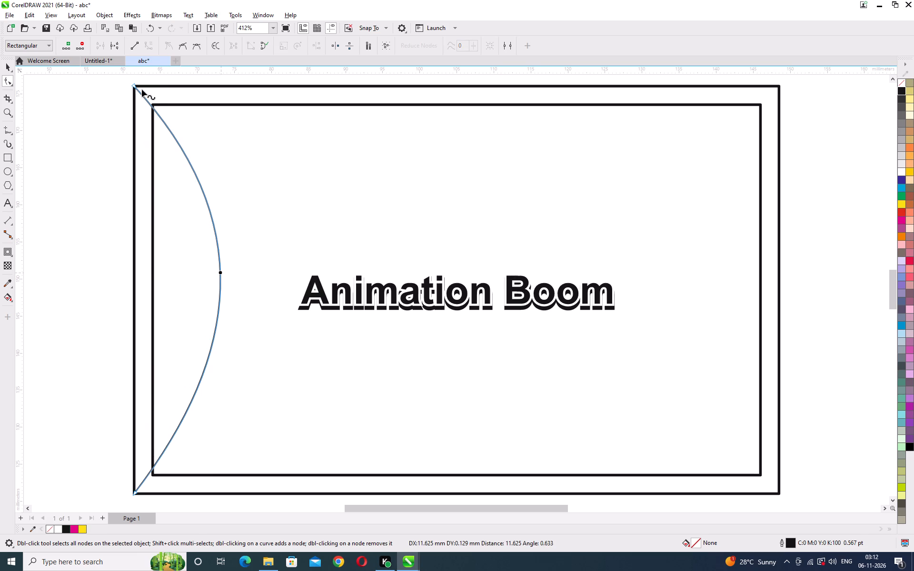
{"action": "left_click", "coordinate": [134, 85]}
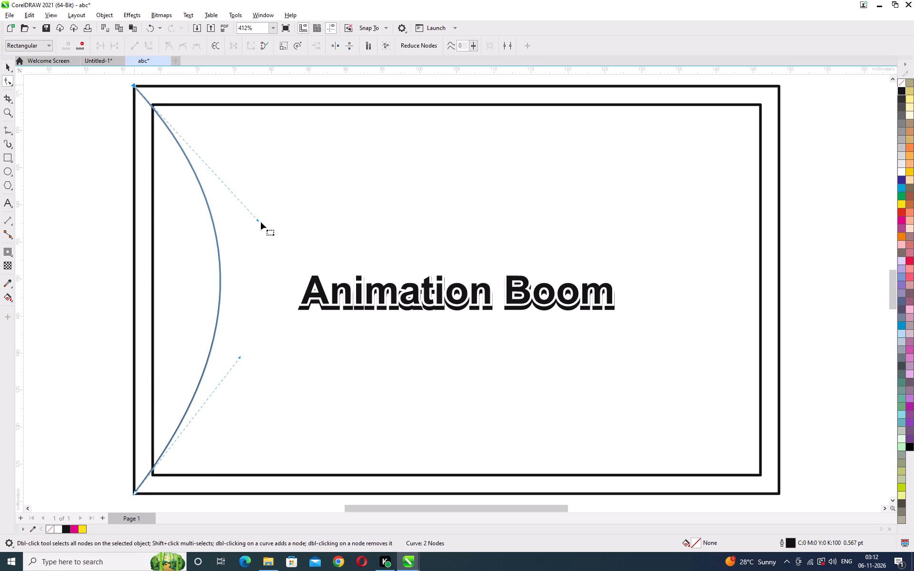
{"action": "left_click_drag", "start_coordinate": [258, 221], "coordinate": [91, 228]}
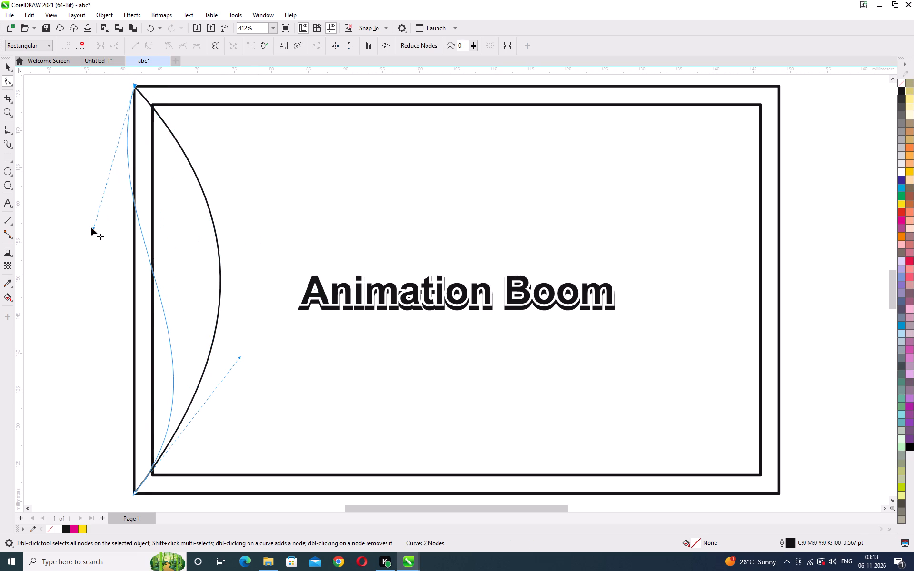
{"action": "left_click_drag", "start_coordinate": [91, 228], "coordinate": [70, 222]}
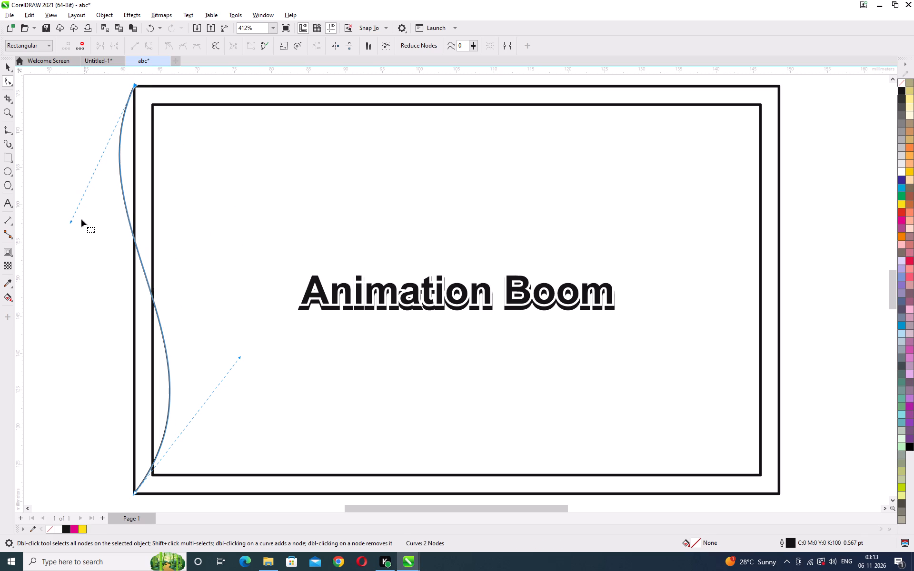
Nudge the S-curve about 6.8 mm inward from the card's left edge.
{"action": "left_click", "coordinate": [8, 69]}
{"action": "key", "text": "shift+Right"}
{"action": "key", "text": "shift+Right"}
{"action": "key", "text": "shift+Right"}
{"action": "key", "text": "shift+Right"}
{"action": "key", "text": "shift+Right"}
{"action": "key", "text": "shift+Right"}
{"action": "key", "text": "shift+Right"}
{"action": "key", "text": "shift+Right"}
{"action": "key", "text": "shift+Right"}
{"action": "key", "text": "shift+Right"}
{"action": "key", "text": "shift+Right"}
{"action": "key", "text": "shift+Right"}
{"action": "key", "text": "shift+Right"}
{"action": "key", "text": "shift+Right"}
{"action": "key", "text": "shift+Right"}
{"action": "key", "text": "shift+Right"}
{"action": "key", "text": "shift+Right"}
{"action": "key", "text": "shift+Right"}
{"action": "key", "text": "shift+Right"}
{"action": "key", "text": "shift+Right"}
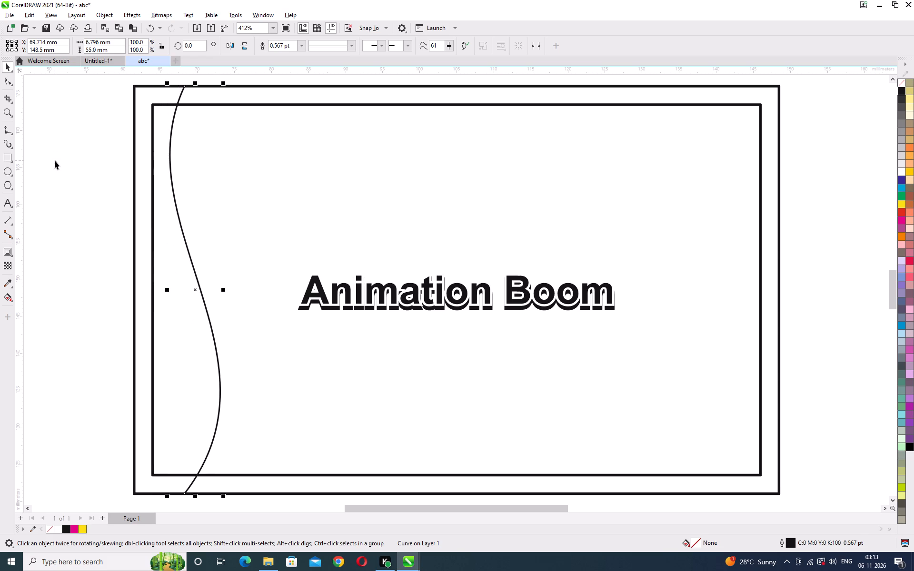
Set the S-curve's outline width to 1 pt.
{"action": "key", "text": "F12"}
{"action": "key", "text": "1"}
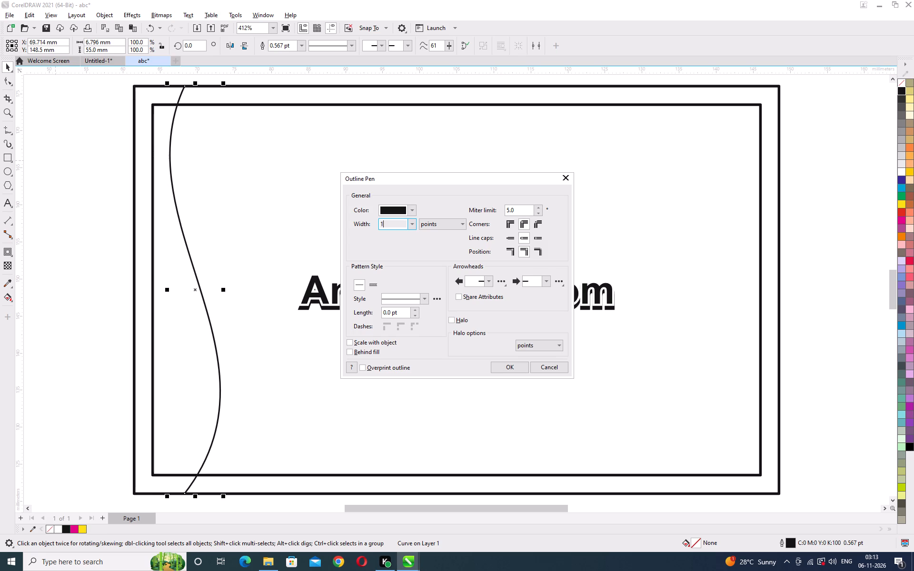
{"action": "key", "text": "Return"}
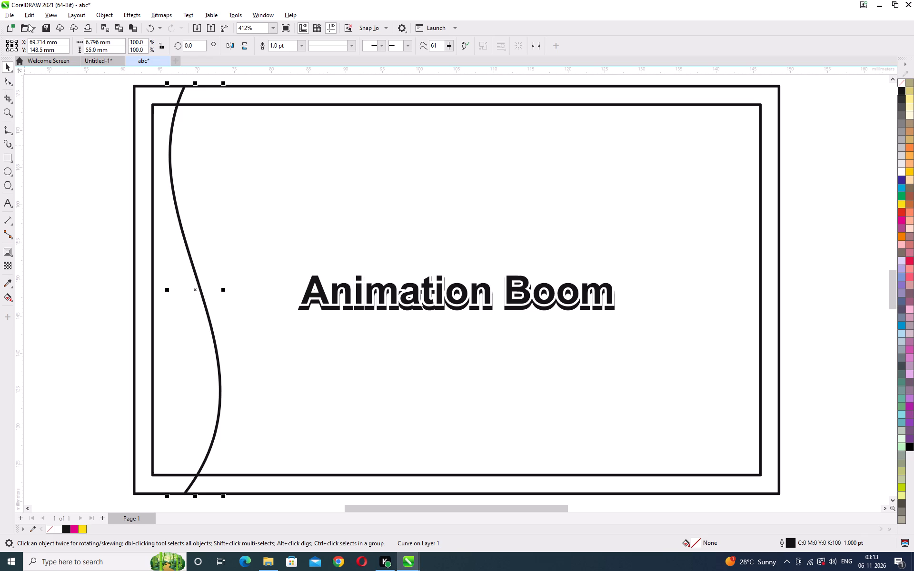
Close the S-curve into a shape with straight Freehand segments along the card's top, left and bottom edges.
{"action": "left_click", "coordinate": [10, 130]}
{"action": "left_click", "coordinate": [182, 88]}
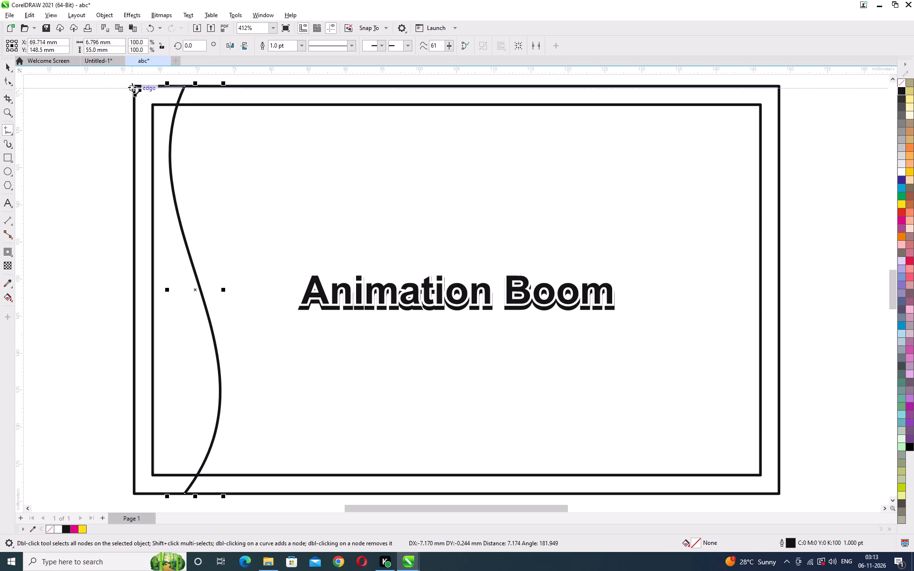
{"action": "double_click", "coordinate": [132, 87]}
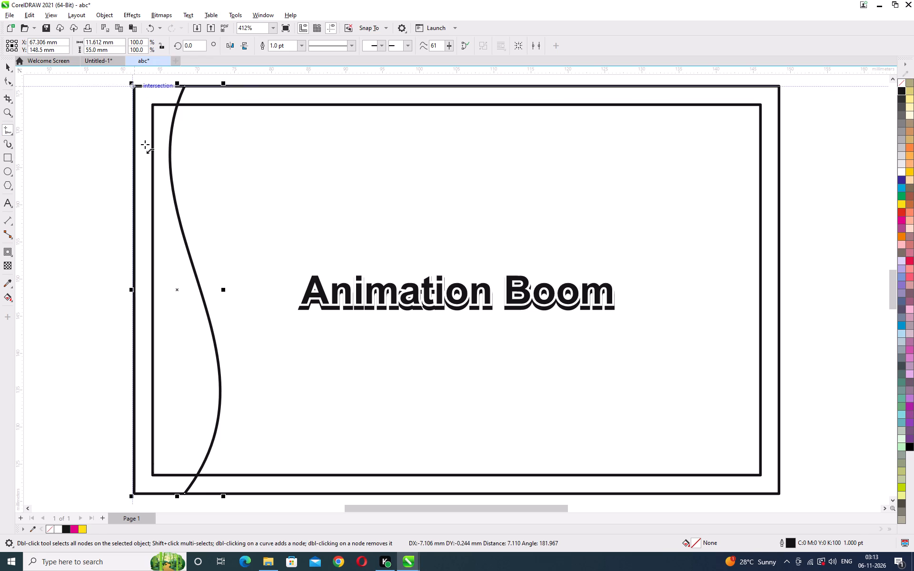
{"action": "double_click", "coordinate": [133, 493]}
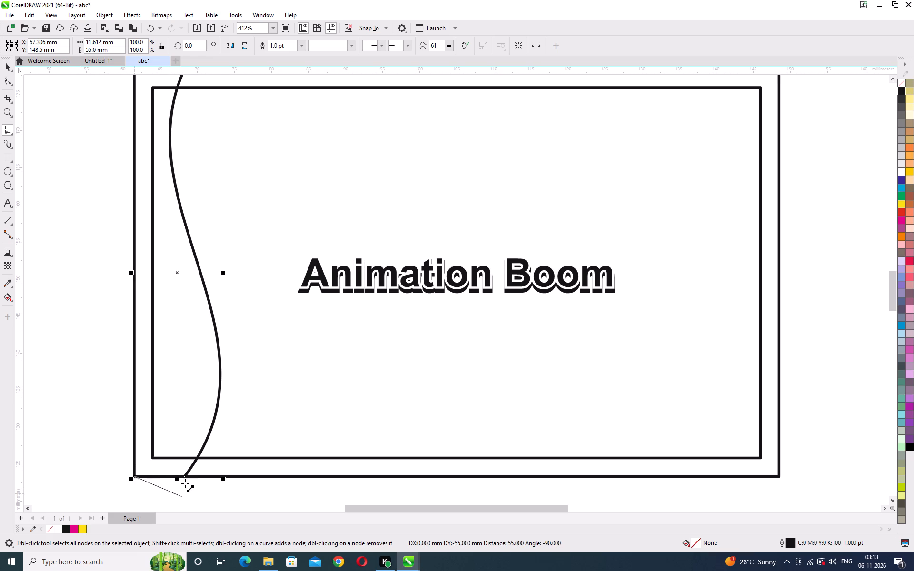
{"action": "left_click", "coordinate": [184, 477]}
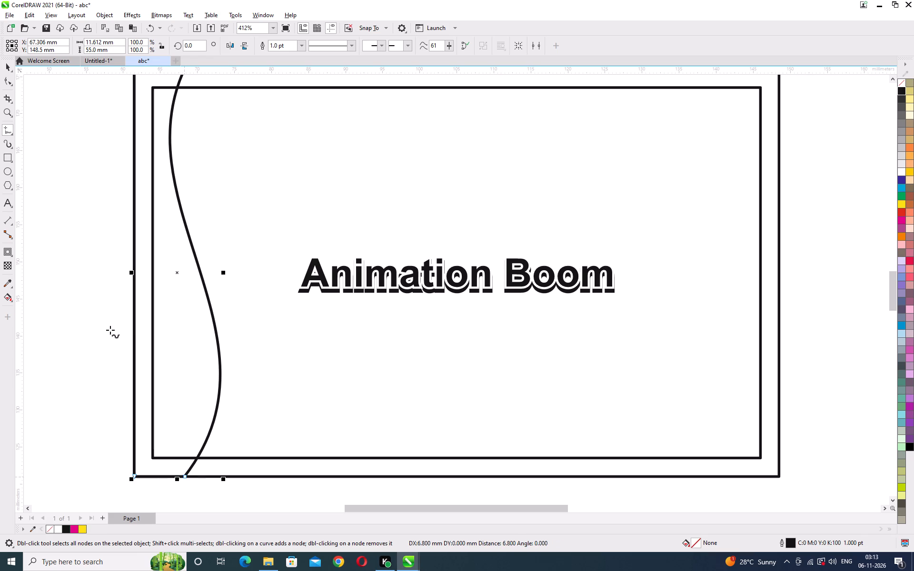
Fill the closed wavy shape along the card's left edge with black and deselect it.
{"action": "left_click", "coordinate": [8, 64]}
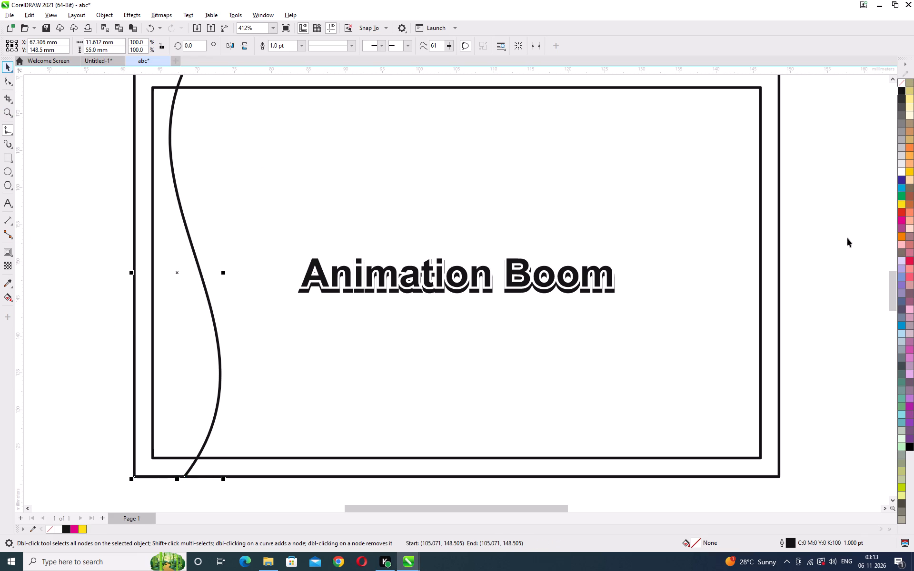
{"action": "left_click", "coordinate": [901, 90]}
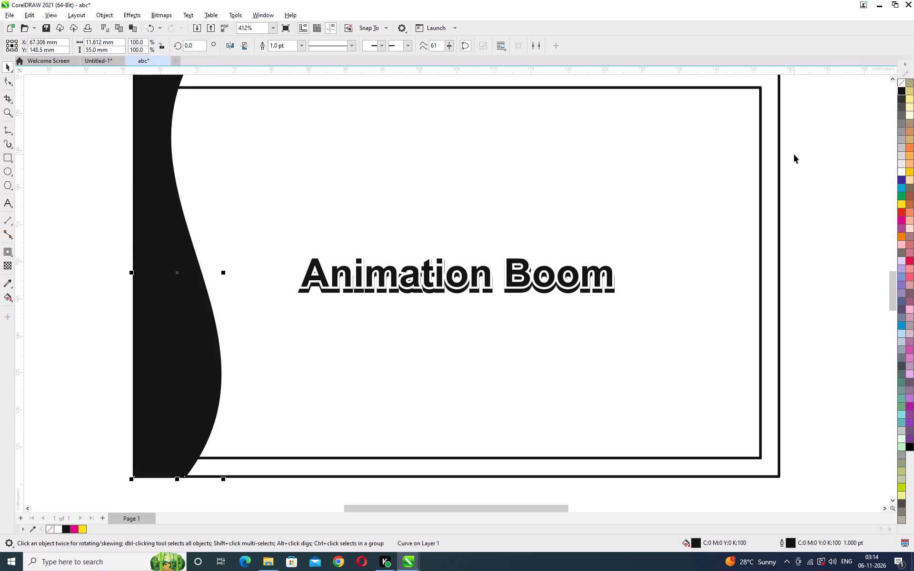
{"action": "key", "text": "F4"}
{"action": "left_click", "coordinate": [795, 162]}
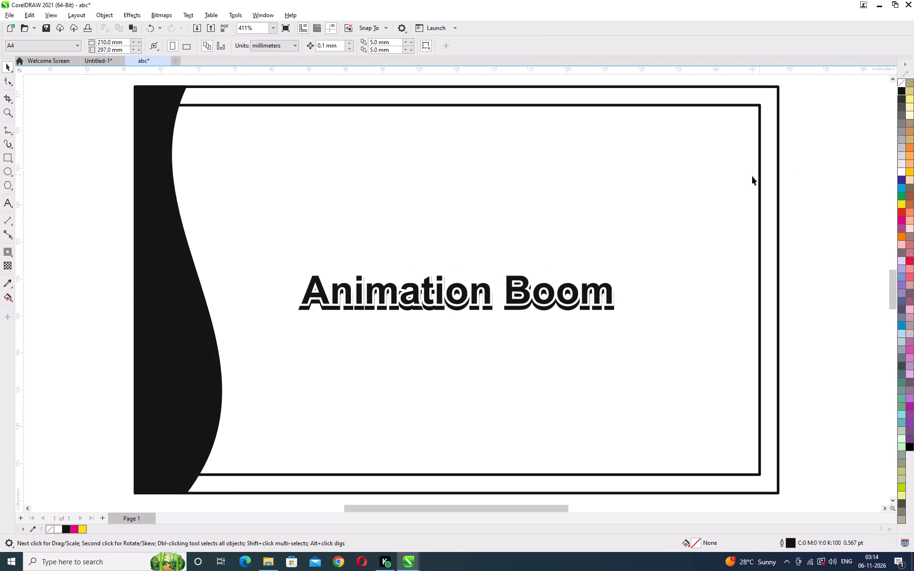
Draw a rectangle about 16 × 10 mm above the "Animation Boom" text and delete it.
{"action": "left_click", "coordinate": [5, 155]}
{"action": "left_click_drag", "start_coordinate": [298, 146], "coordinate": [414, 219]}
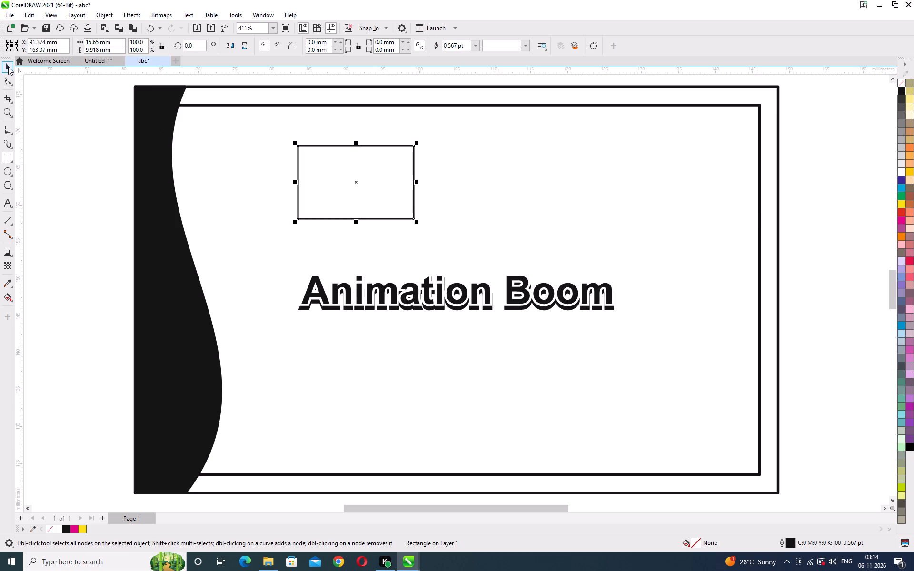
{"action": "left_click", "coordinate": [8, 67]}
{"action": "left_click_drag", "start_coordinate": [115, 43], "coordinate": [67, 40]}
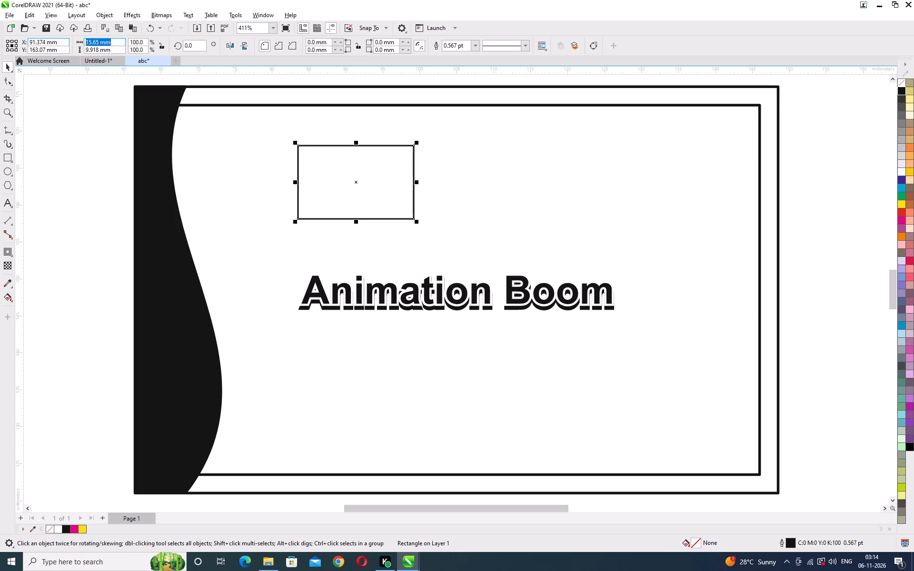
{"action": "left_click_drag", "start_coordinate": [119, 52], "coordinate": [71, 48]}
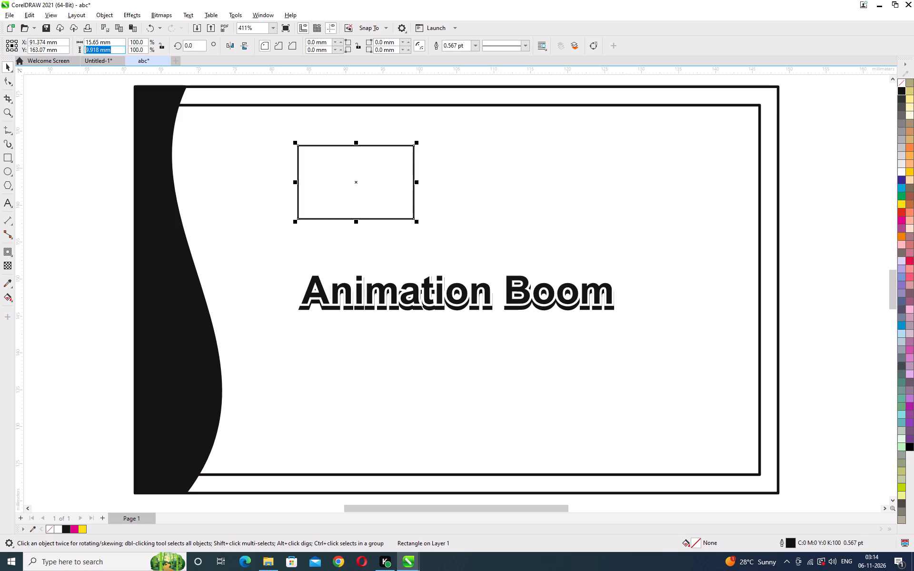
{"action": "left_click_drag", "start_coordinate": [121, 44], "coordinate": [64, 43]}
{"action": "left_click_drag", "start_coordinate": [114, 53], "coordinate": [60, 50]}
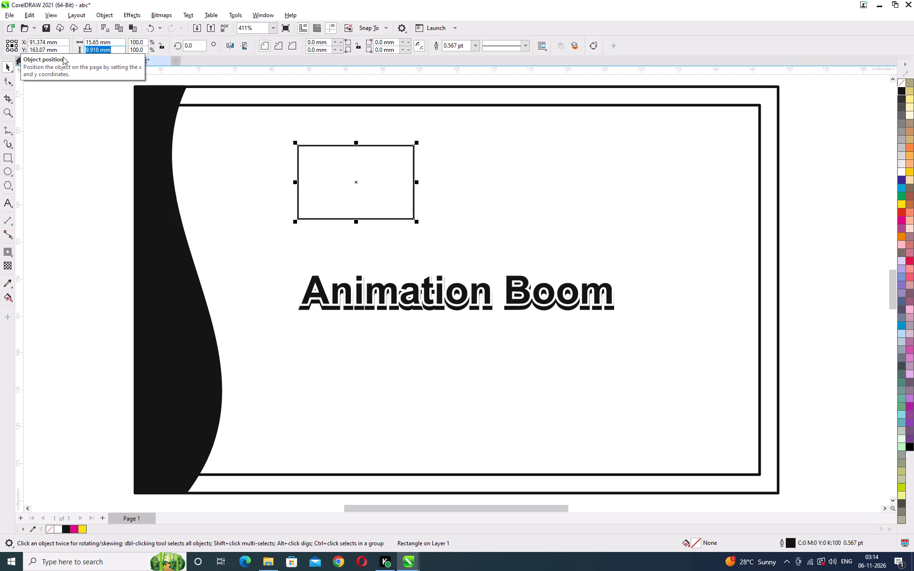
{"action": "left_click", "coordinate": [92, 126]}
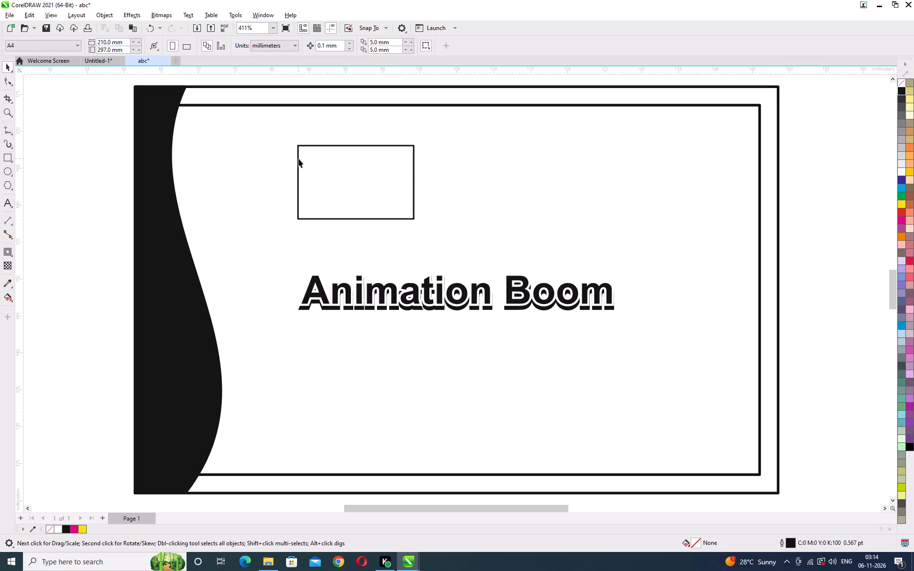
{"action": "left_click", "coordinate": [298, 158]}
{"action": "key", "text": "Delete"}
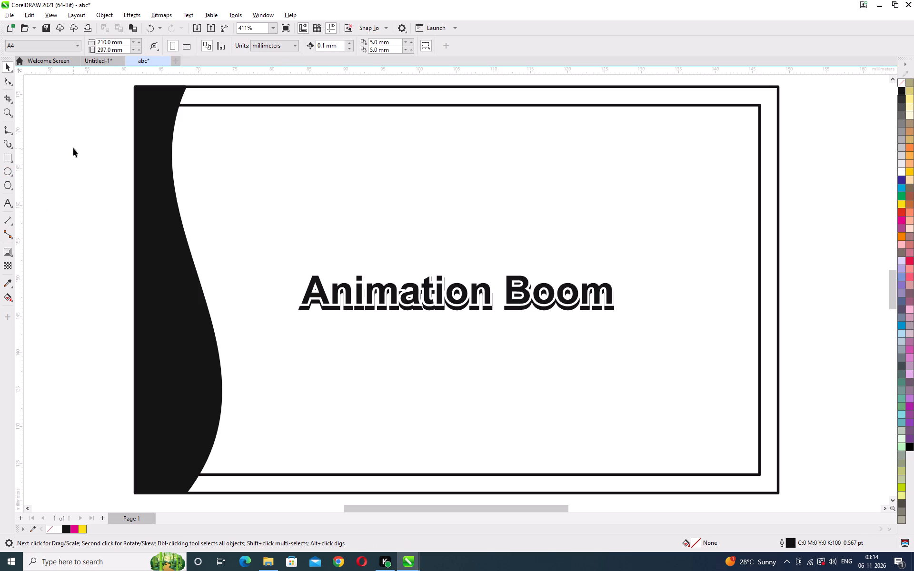
Draw a rectangle in the empty space beyond the page's left border and size it 87 × 55 mm.
{"action": "key", "text": "h"}
{"action": "left_click_drag", "start_coordinate": [193, 216], "coordinate": [554, 250]}
{"action": "left_click_drag", "start_coordinate": [385, 214], "coordinate": [676, 200]}
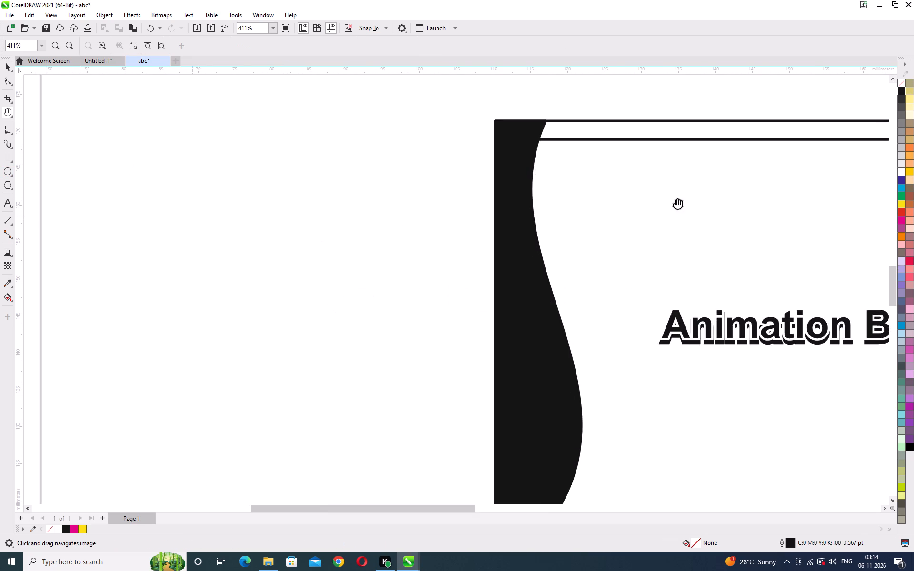
{"action": "left_click_drag", "start_coordinate": [676, 200], "coordinate": [676, 200]}
{"action": "left_click_drag", "start_coordinate": [387, 192], "coordinate": [618, 200]}
{"action": "left_click_drag", "start_coordinate": [350, 193], "coordinate": [415, 199]}
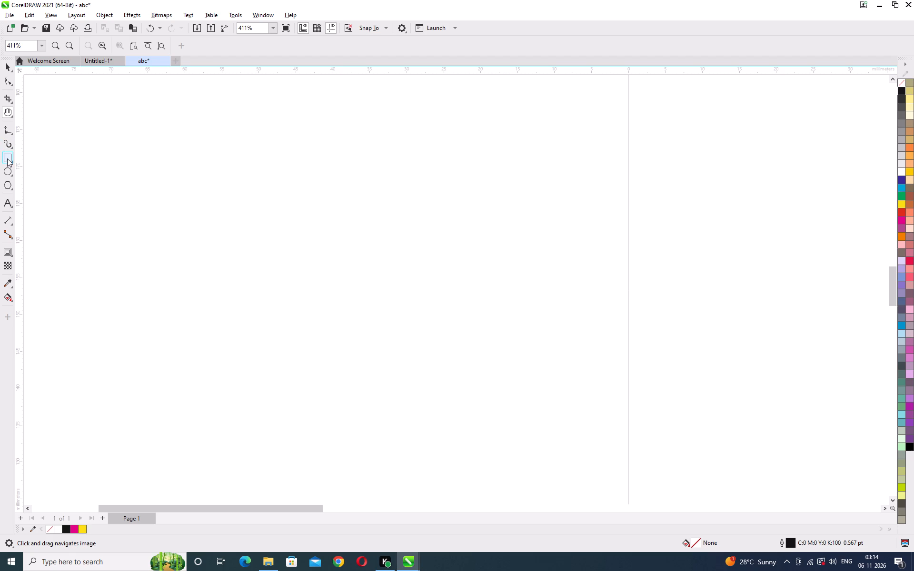
{"action": "left_click", "coordinate": [7, 158]}
{"action": "left_click_drag", "start_coordinate": [174, 157], "coordinate": [264, 240]}
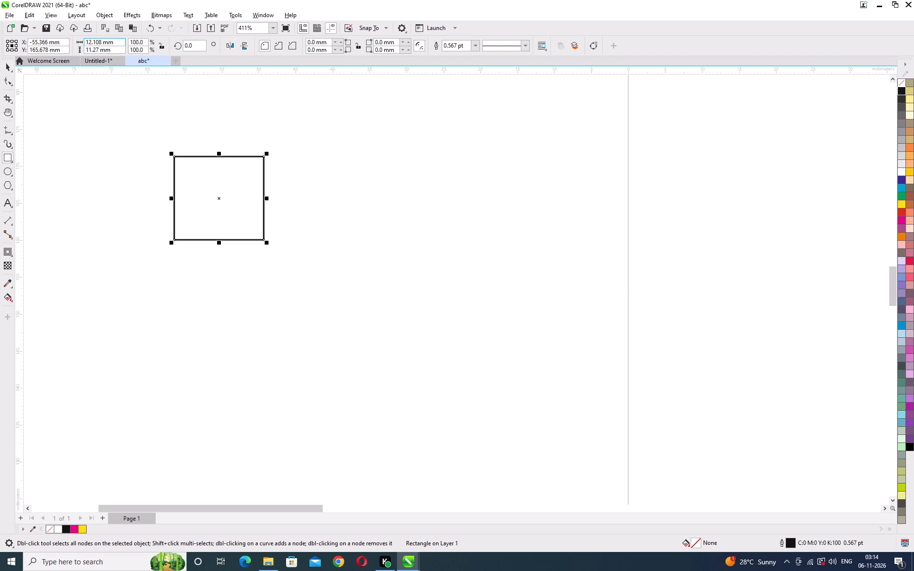
{"action": "left_click_drag", "start_coordinate": [114, 40], "coordinate": [47, 30]}
{"action": "type", "text": "87"}
{"action": "key", "text": "Tab"}
{"action": "type", "text": "55"}
{"action": "key", "text": "Return"}
Set the new rectangle's outline width to 1 pt.
{"action": "key", "text": "F4"}
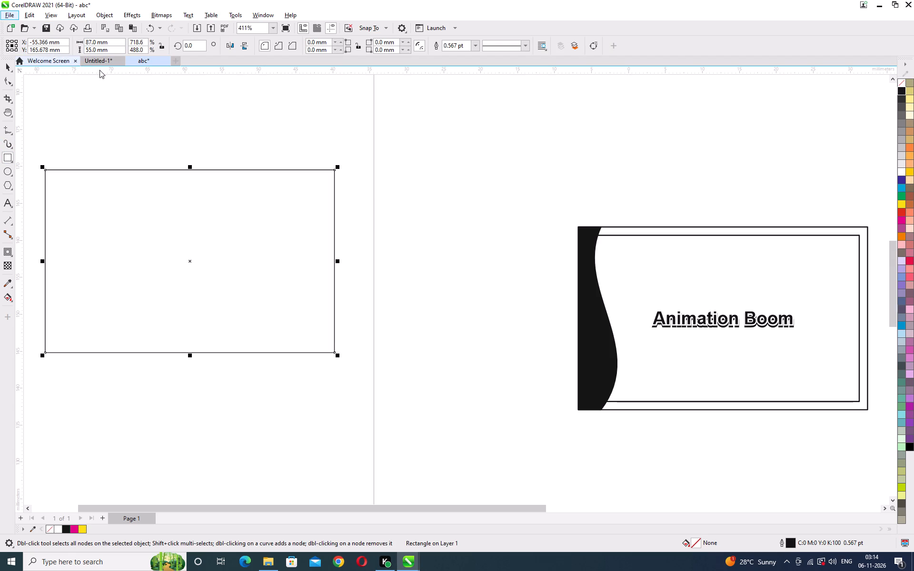
{"action": "left_click", "coordinate": [9, 69]}
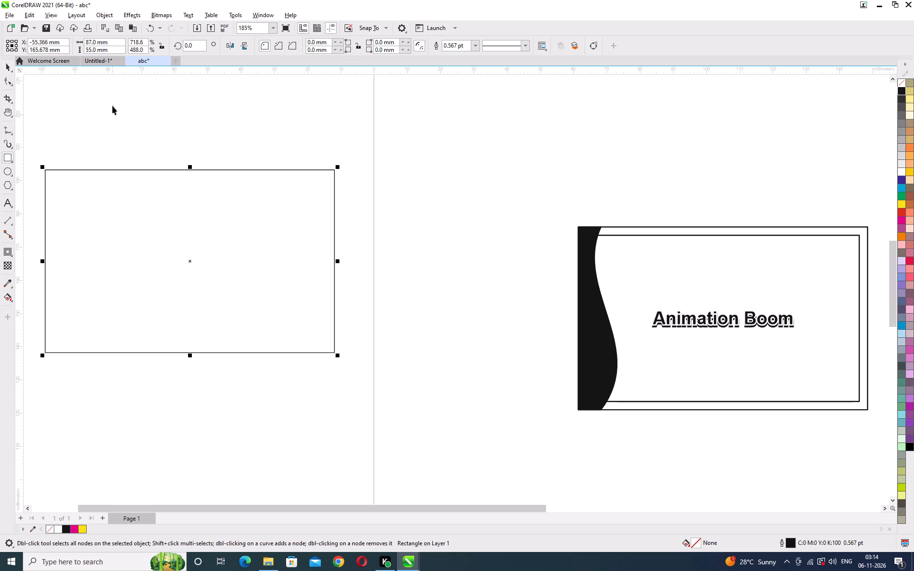
{"action": "key", "text": "F12"}
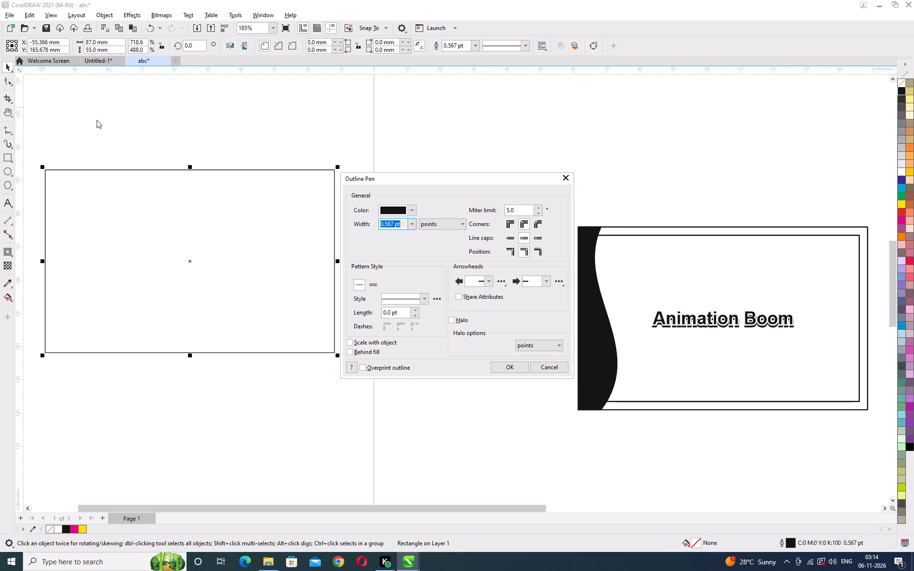
{"action": "key", "text": "1"}
{"action": "key", "text": "Return"}
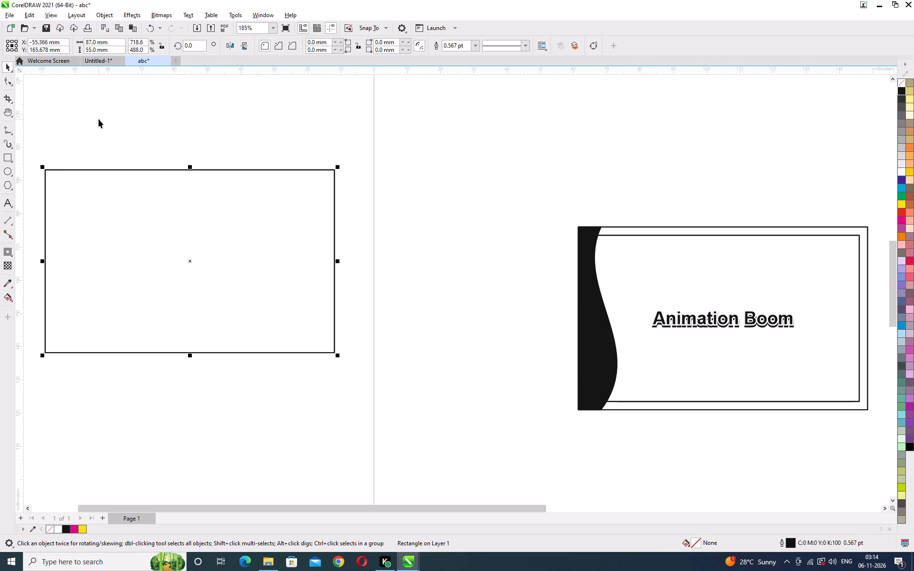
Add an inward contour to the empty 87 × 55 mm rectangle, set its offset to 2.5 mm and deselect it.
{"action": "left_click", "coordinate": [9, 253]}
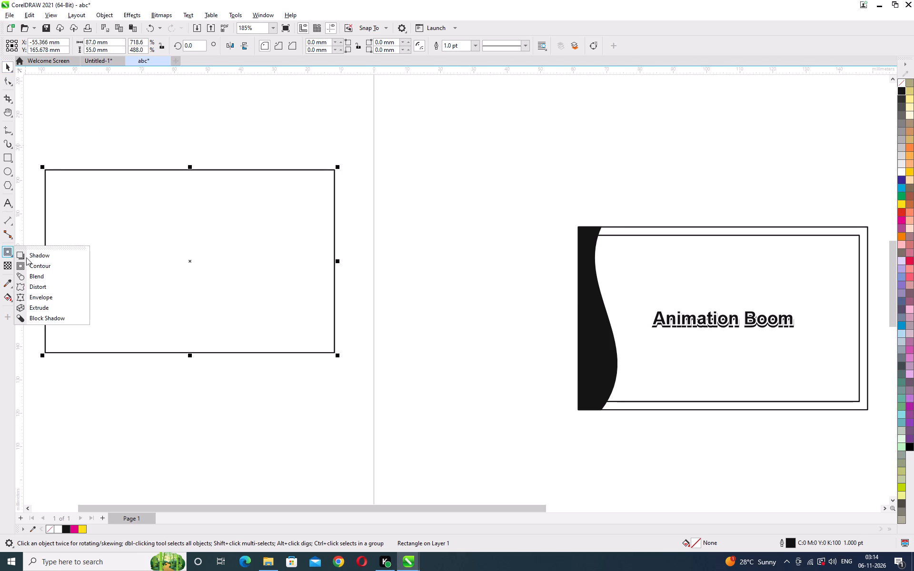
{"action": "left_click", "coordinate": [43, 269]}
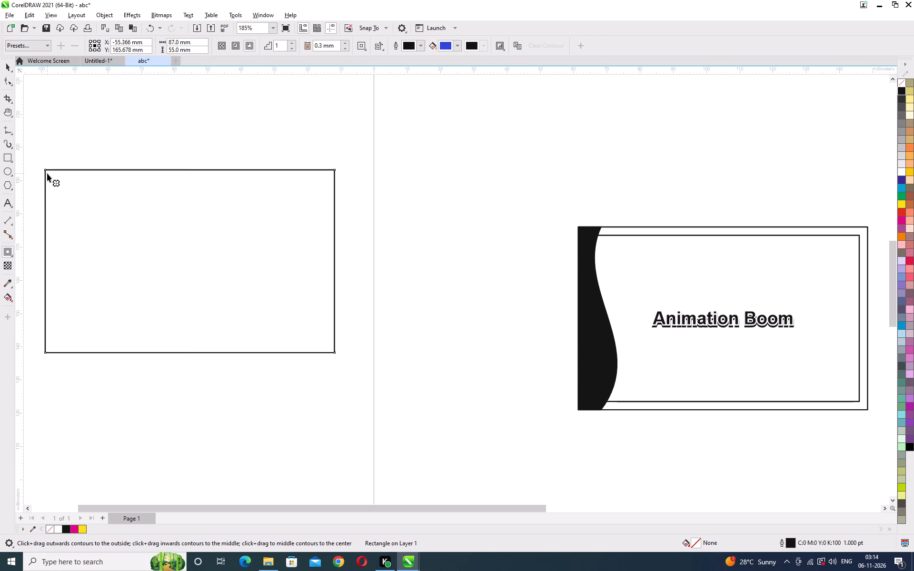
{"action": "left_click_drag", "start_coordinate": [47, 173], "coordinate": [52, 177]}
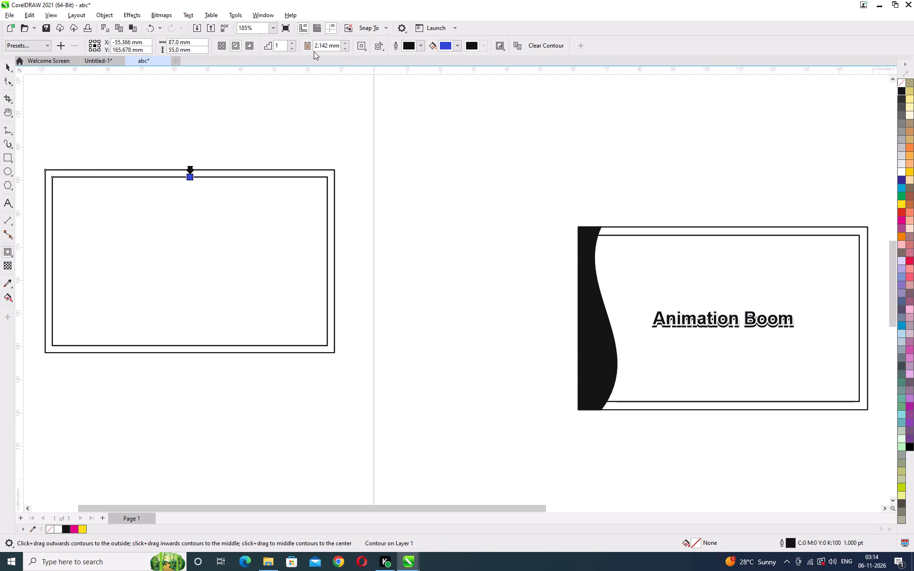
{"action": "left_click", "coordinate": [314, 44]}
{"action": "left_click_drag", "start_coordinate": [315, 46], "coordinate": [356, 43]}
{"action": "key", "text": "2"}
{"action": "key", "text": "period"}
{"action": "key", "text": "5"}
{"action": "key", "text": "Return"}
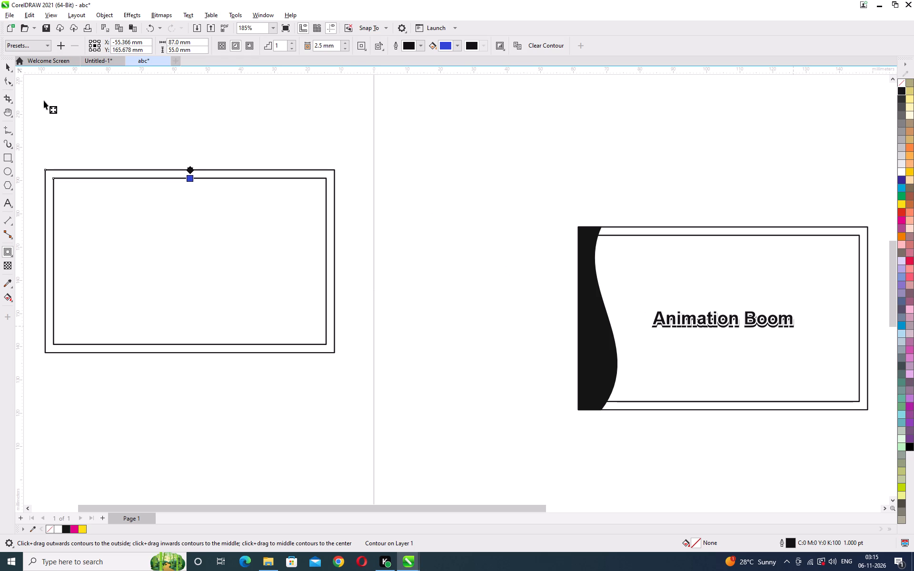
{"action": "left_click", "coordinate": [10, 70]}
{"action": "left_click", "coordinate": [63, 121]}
Delete the empty 87 × 55 mm rectangle beside the page together with its inner contour.
{"action": "left_click_drag", "start_coordinate": [36, 142], "coordinate": [323, 343]}
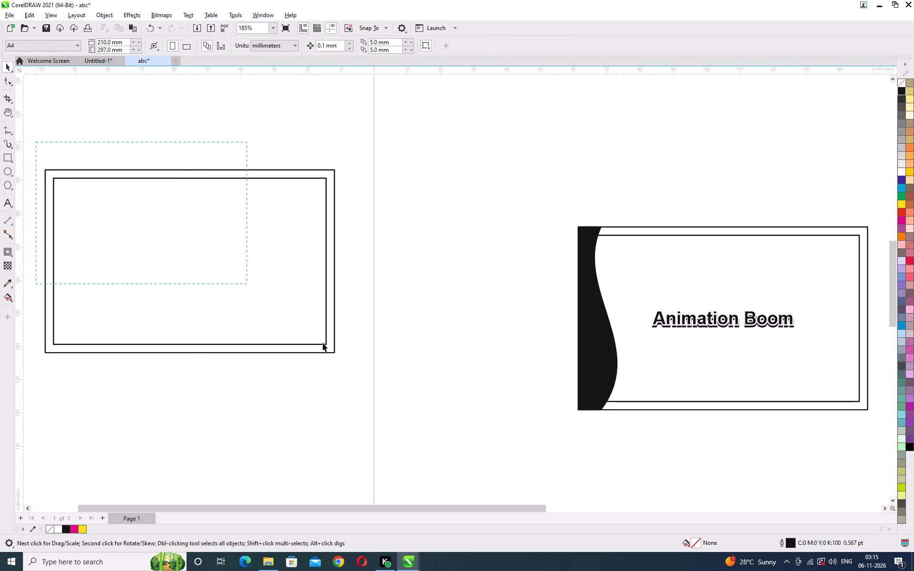
{"action": "left_click_drag", "start_coordinate": [323, 343], "coordinate": [385, 398]}
{"action": "key", "text": "Delete"}
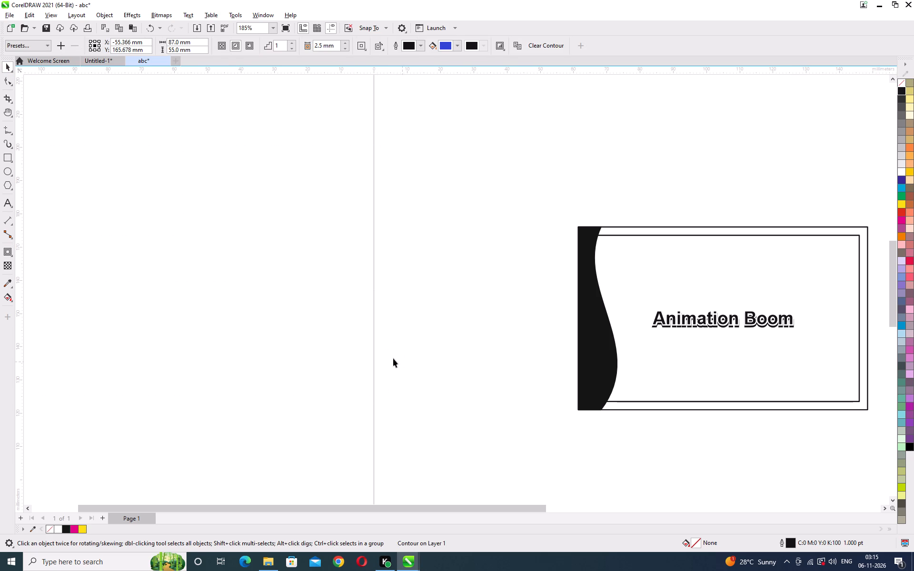
{"action": "key", "text": "F4"}
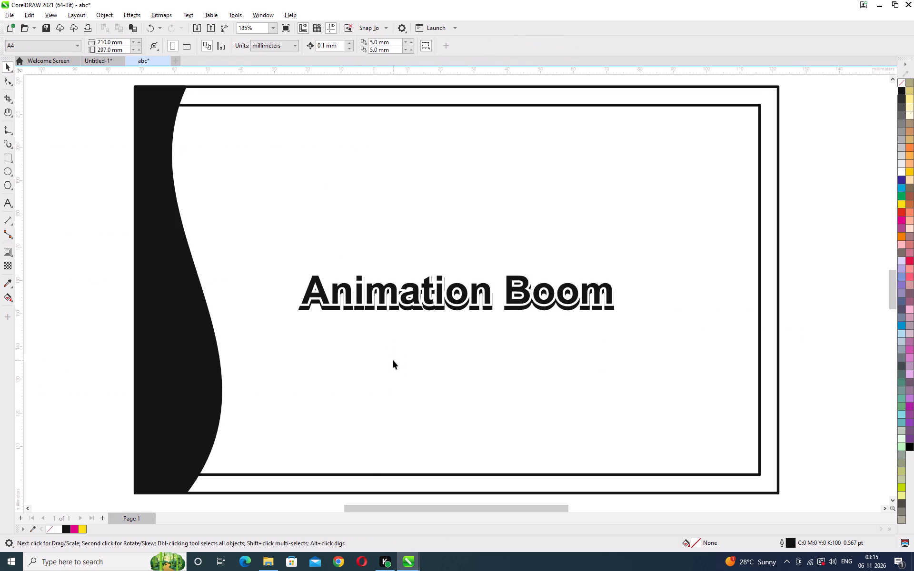
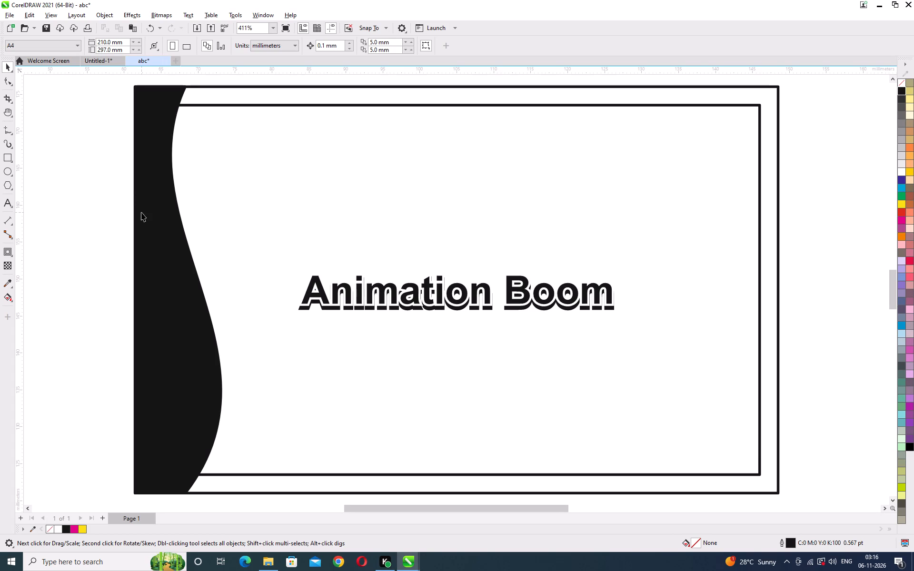
Insert the mobile phone glyph from the Webdings font near the card's top border and close the glyph list.
{"action": "left_click", "coordinate": [106, 217]}
{"action": "key", "text": "ctrl+F11"}
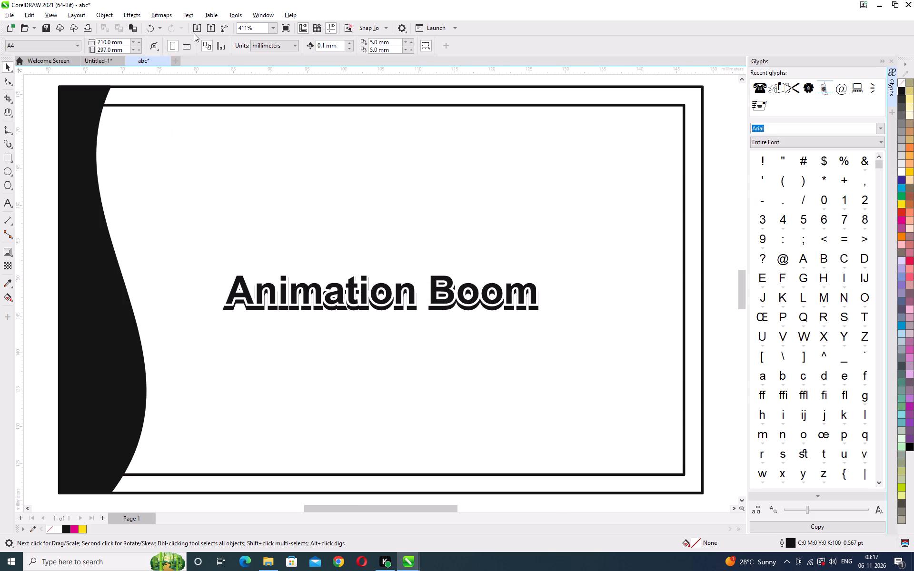
{"action": "left_click", "coordinate": [191, 16]}
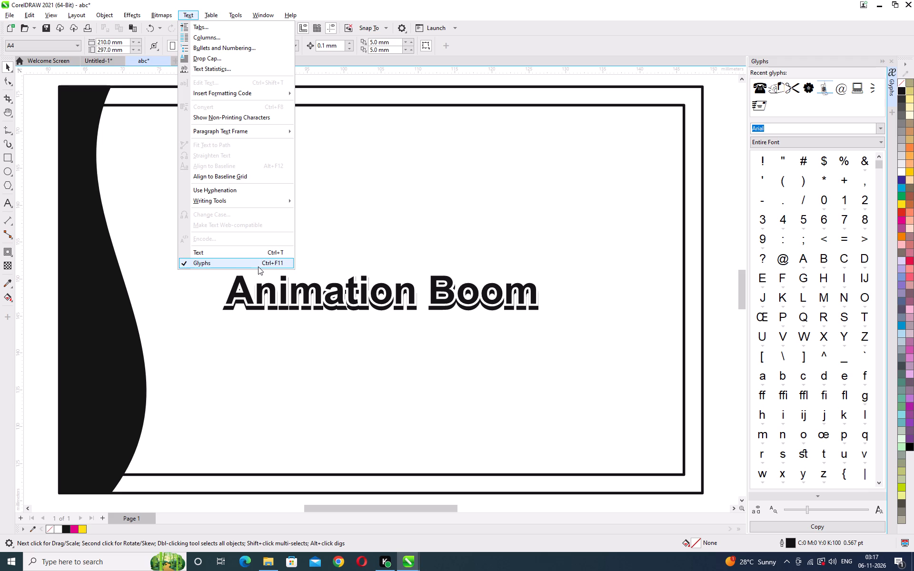
{"action": "left_click", "coordinate": [716, 102]}
{"action": "left_click", "coordinate": [805, 125]}
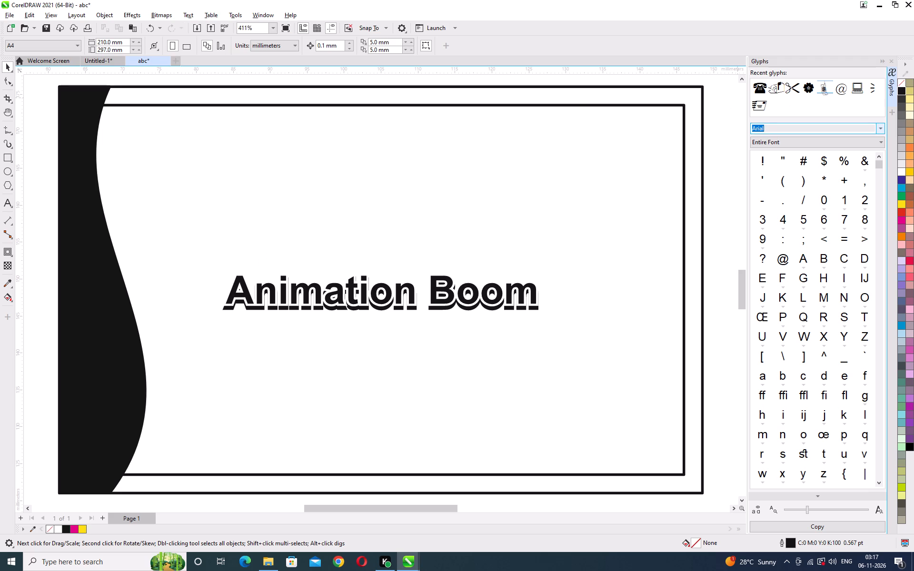
{"action": "left_click_drag", "start_coordinate": [814, 126], "coordinate": [725, 121]}
{"action": "type", "text": "web"}
{"action": "key", "text": "Return"}
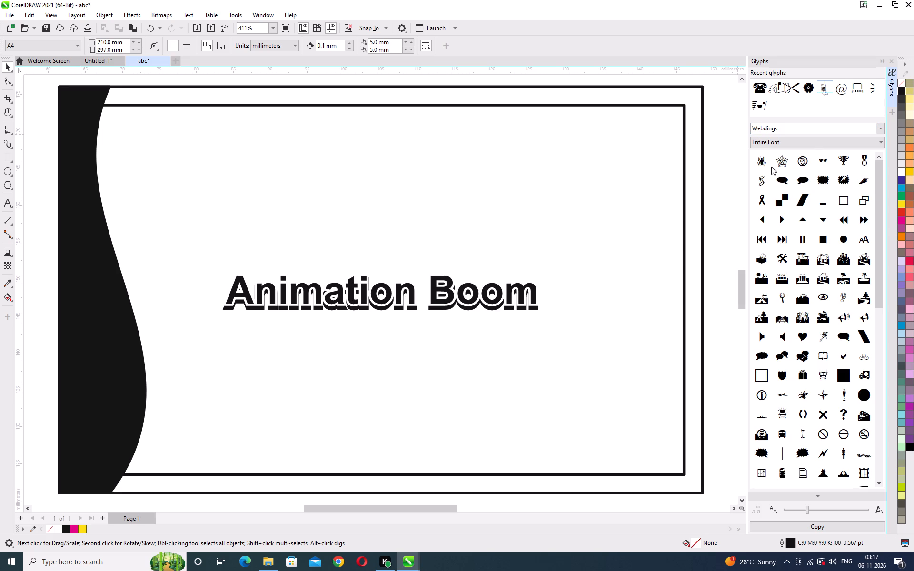
{"action": "left_click_drag", "start_coordinate": [879, 224], "coordinate": [880, 231]}
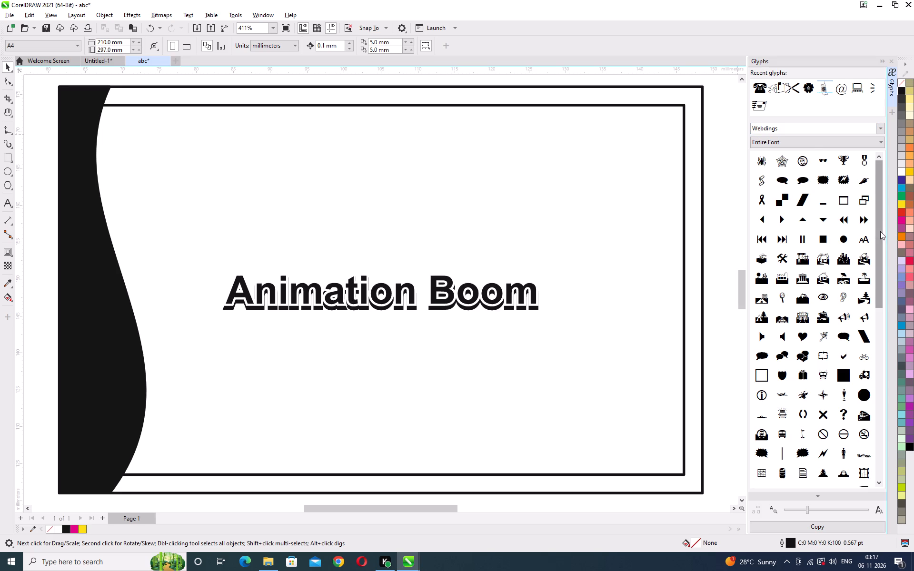
{"action": "left_click_drag", "start_coordinate": [880, 231], "coordinate": [881, 285]}
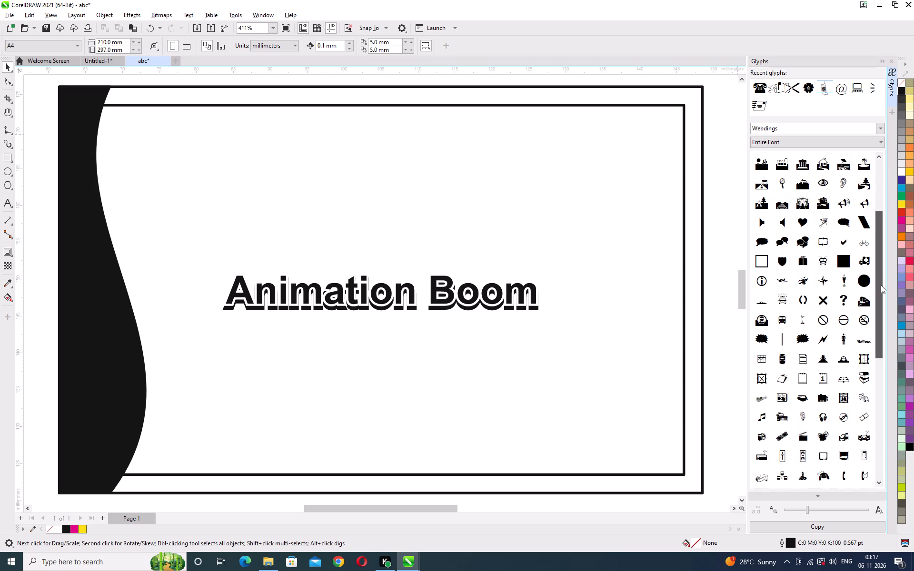
{"action": "left_click_drag", "start_coordinate": [881, 285], "coordinate": [879, 319]}
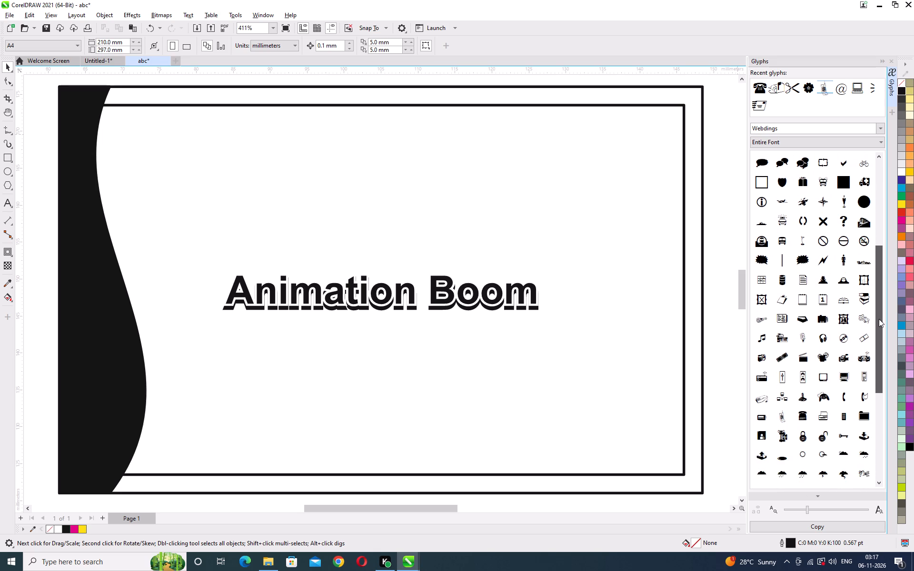
{"action": "left_click_drag", "start_coordinate": [879, 319], "coordinate": [878, 326]}
{"action": "left_click_drag", "start_coordinate": [781, 378], "coordinate": [477, 144]}
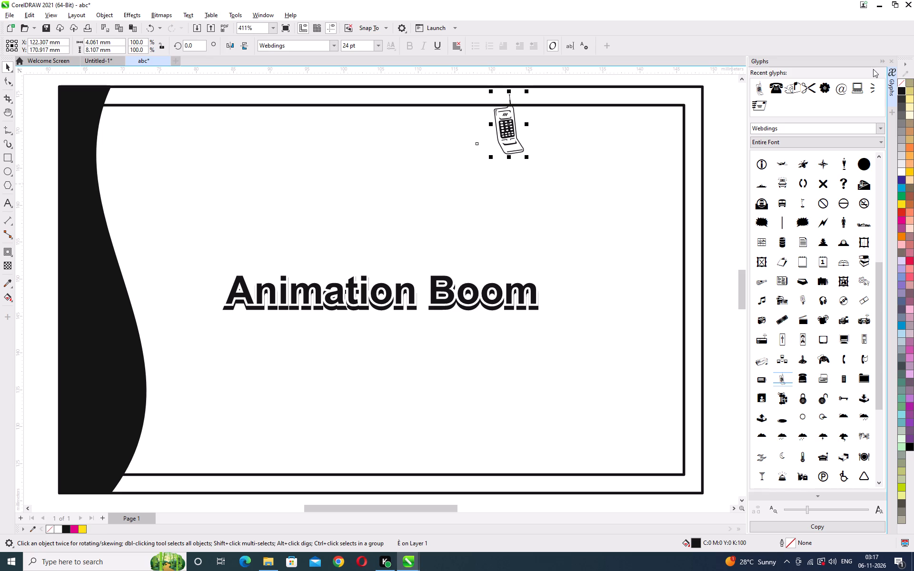
{"action": "left_click", "coordinate": [892, 61]}
{"action": "left_click", "coordinate": [821, 131]}
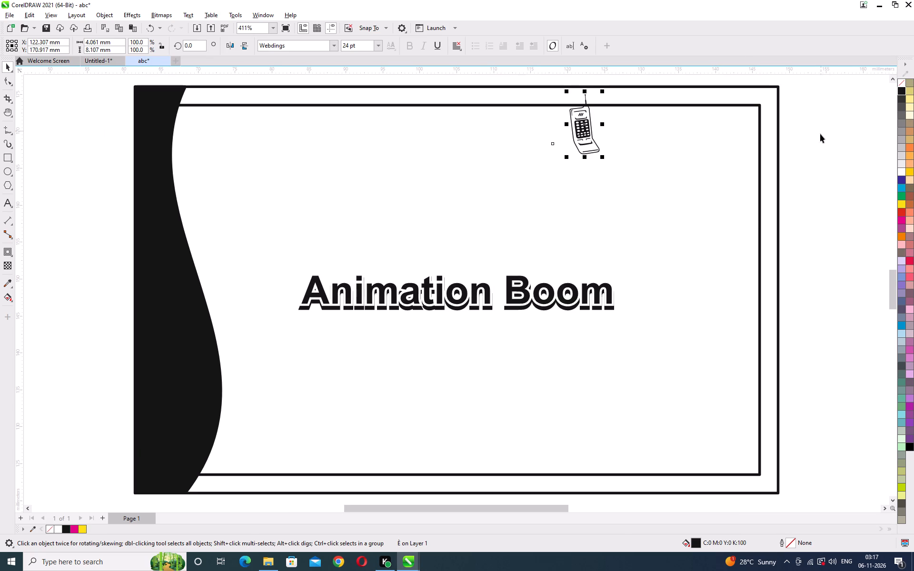
Move the phone symbol inside the inner border above "Boom", to about X 116.8 mm, Y 167.3 mm, and deselect it.
{"action": "left_click_drag", "start_coordinate": [579, 127], "coordinate": [538, 152]}
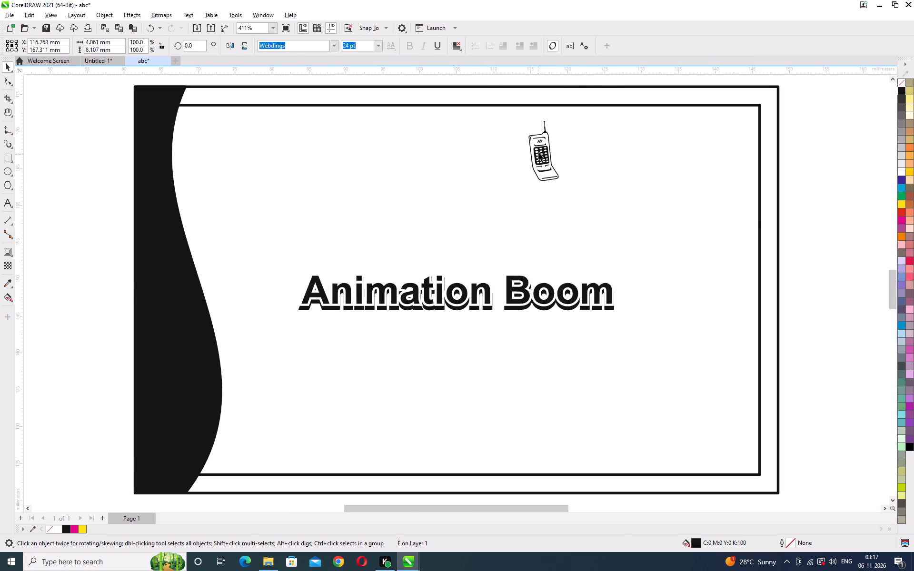
{"action": "left_click", "coordinate": [792, 168]}
Activate the Text tool for adding text to the card.
{"action": "key", "text": "F8"}
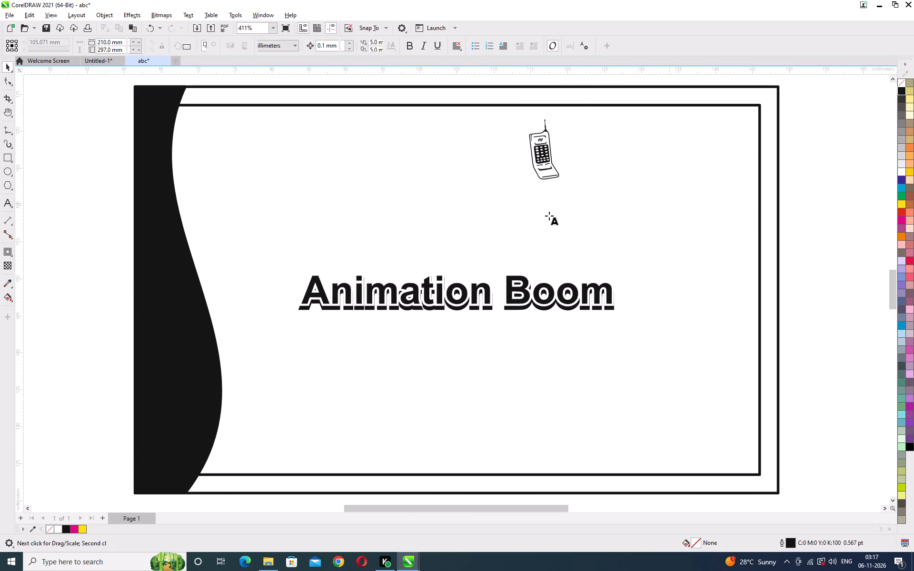
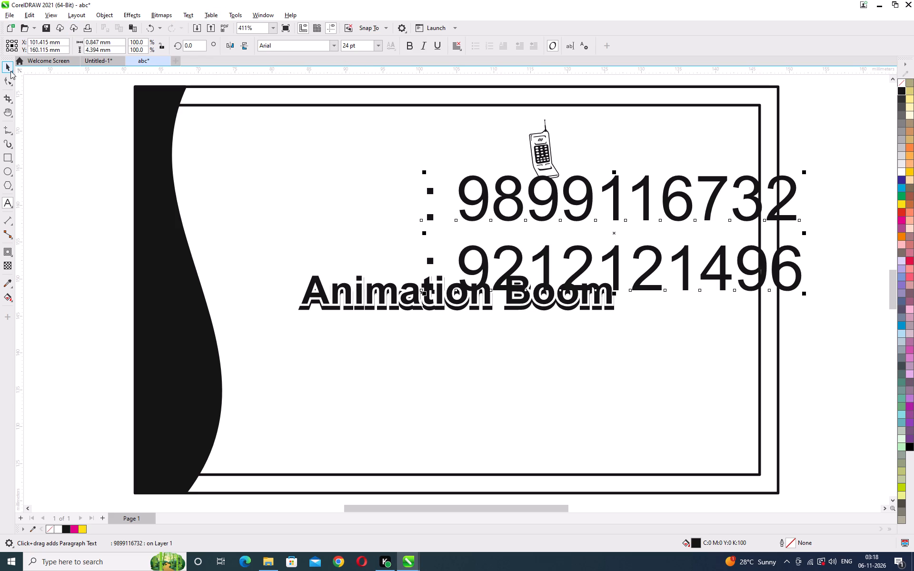
Set the font size of the two-line phone number text to 10 pt.
{"action": "left_click_drag", "start_coordinate": [359, 44], "coordinate": [316, 44]}
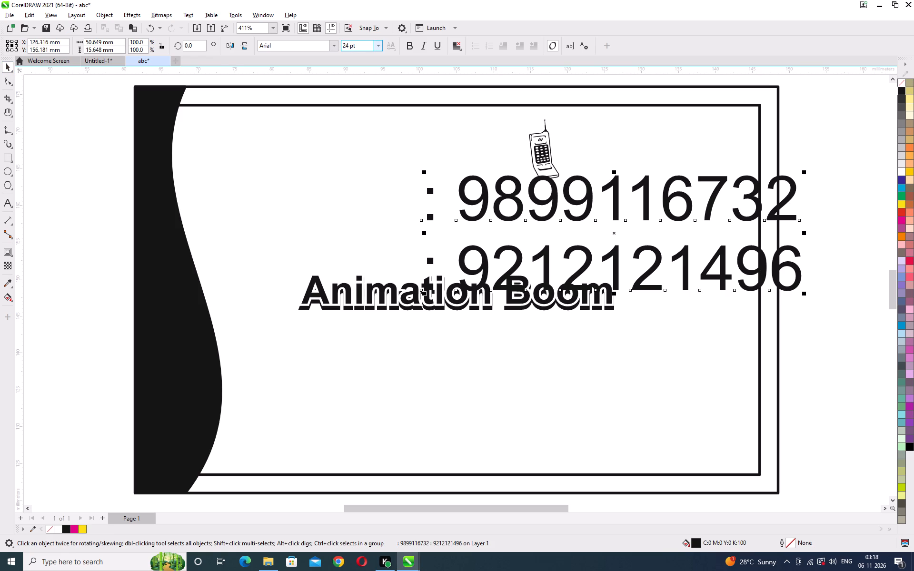
{"action": "left_click_drag", "start_coordinate": [360, 47], "coordinate": [328, 44]}
{"action": "type", "text": "10"}
{"action": "key", "text": "Return"}
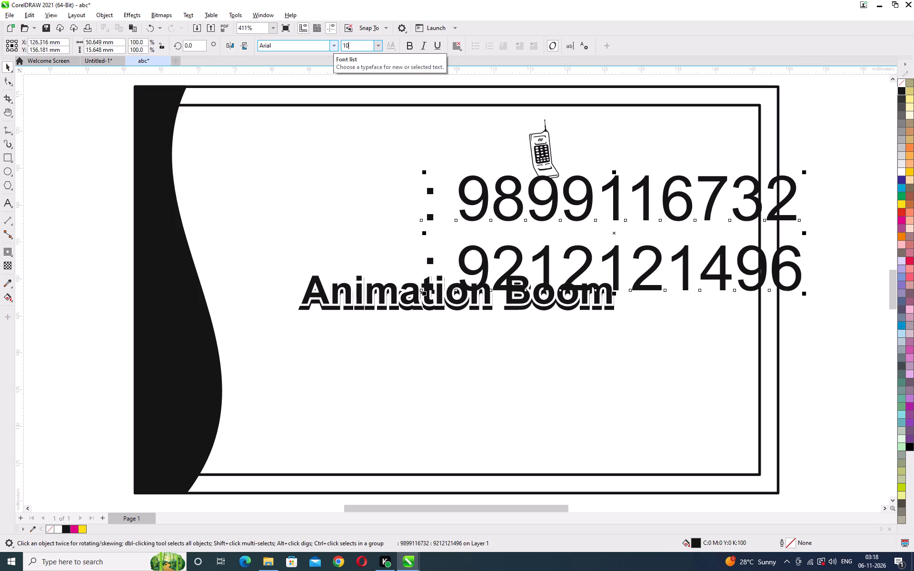
Move the phone number text into the upper right corner of the card's inner border, at about X 133 mm, Y 169 mm.
{"action": "left_click_drag", "start_coordinate": [504, 226], "coordinate": [570, 168]}
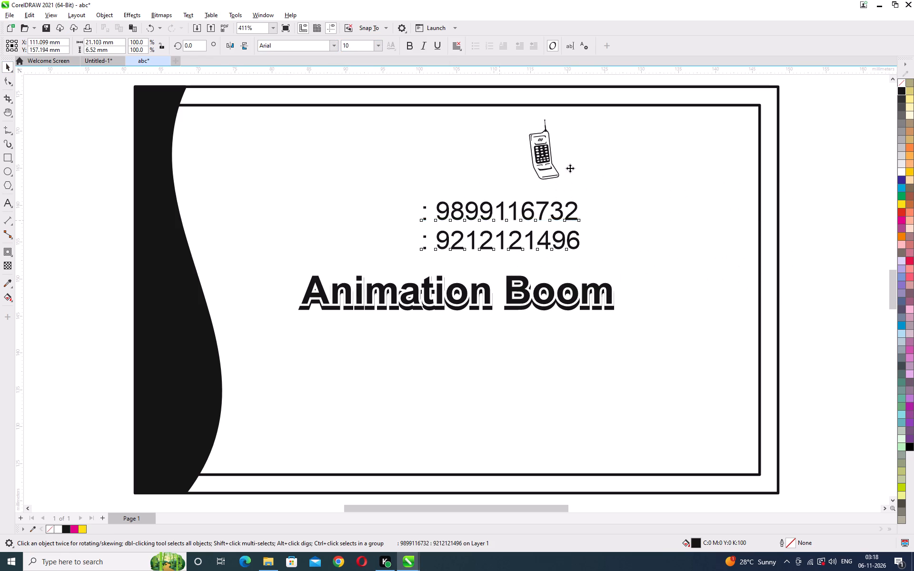
{"action": "left_click_drag", "start_coordinate": [570, 168], "coordinate": [667, 139]}
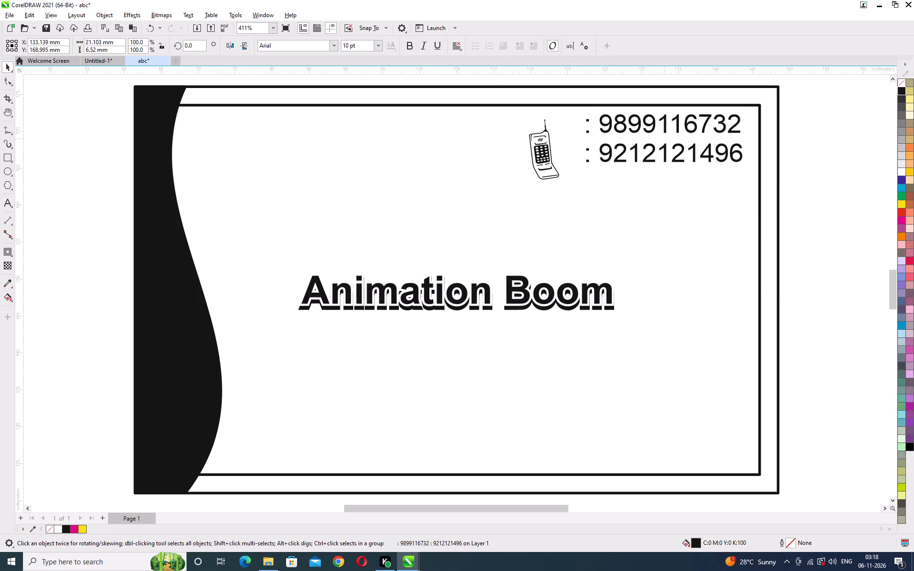
{"action": "left_click_drag", "start_coordinate": [667, 139], "coordinate": [669, 140]}
Move the phone symbol close beside the phone numbers, to about X 119.4 mm, Y 168.4 mm, and deselect it.
{"action": "left_click", "coordinate": [546, 153]}
{"action": "left_click_drag", "start_coordinate": [541, 153], "coordinate": [558, 147]}
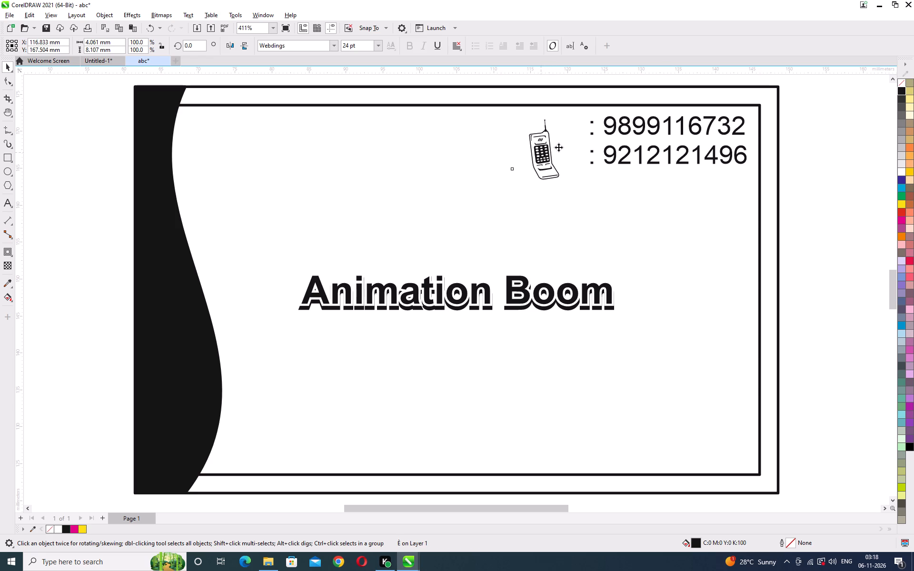
{"action": "left_click_drag", "start_coordinate": [558, 147], "coordinate": [563, 143]}
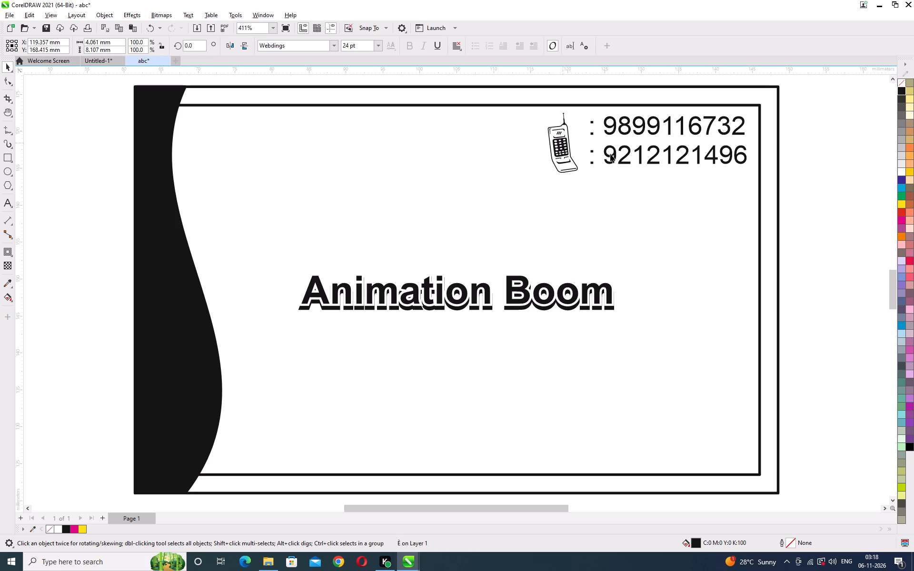
{"action": "left_click", "coordinate": [811, 184]}
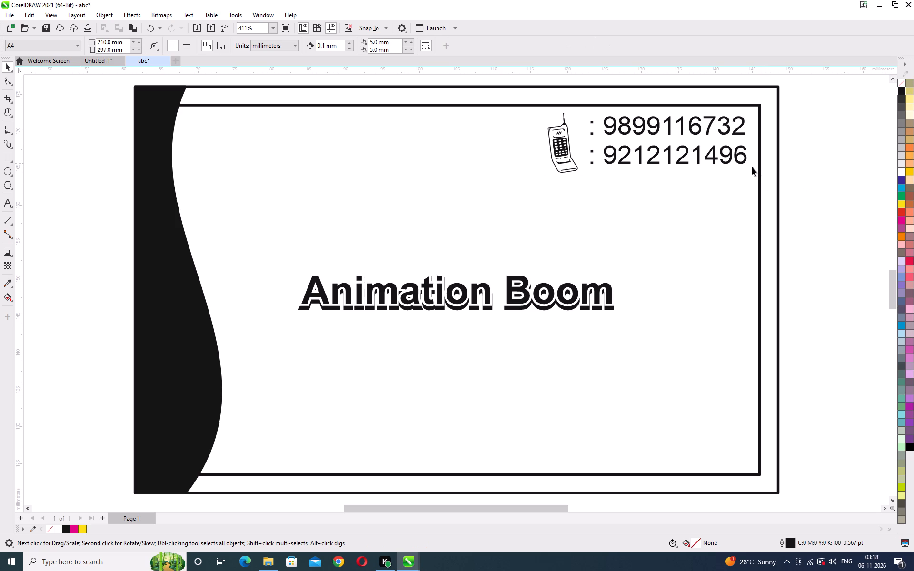
Try larger scales for the phone symbol, settle on about 4.1 × 8.2 mm around its centre, and deselect it.
{"action": "left_click", "coordinate": [562, 146]}
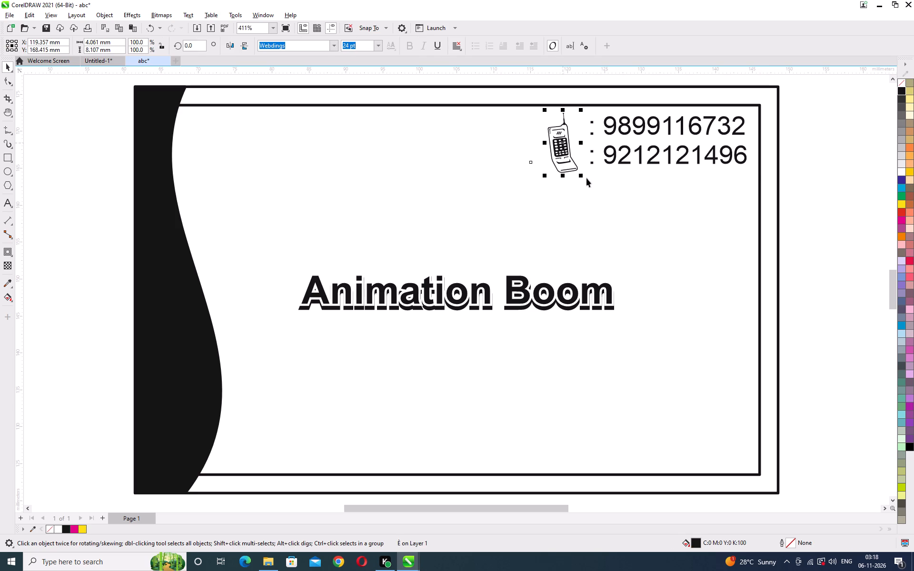
{"action": "left_click_drag", "start_coordinate": [582, 177], "coordinate": [646, 227], "text": "shift"}
{"action": "left_click_drag", "start_coordinate": [646, 227], "coordinate": [774, 342], "text": "shift"}
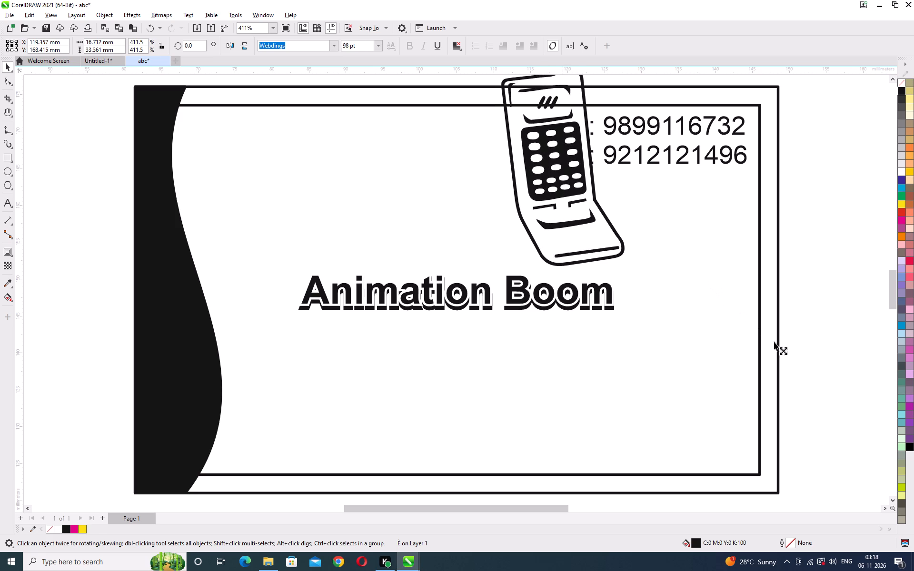
{"action": "left_click_drag", "start_coordinate": [774, 342], "coordinate": [670, 261], "text": "shift"}
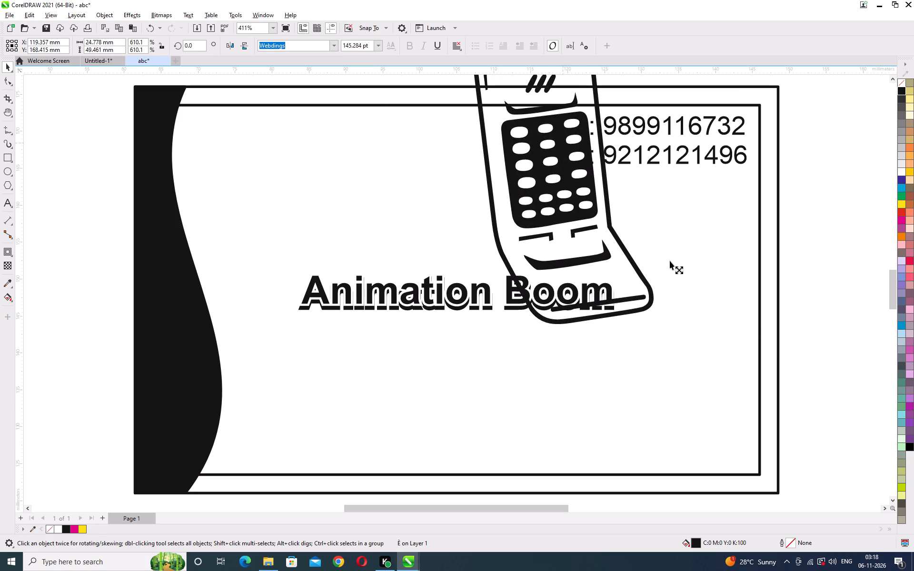
{"action": "left_click_drag", "start_coordinate": [670, 261], "coordinate": [628, 226], "text": "shift"}
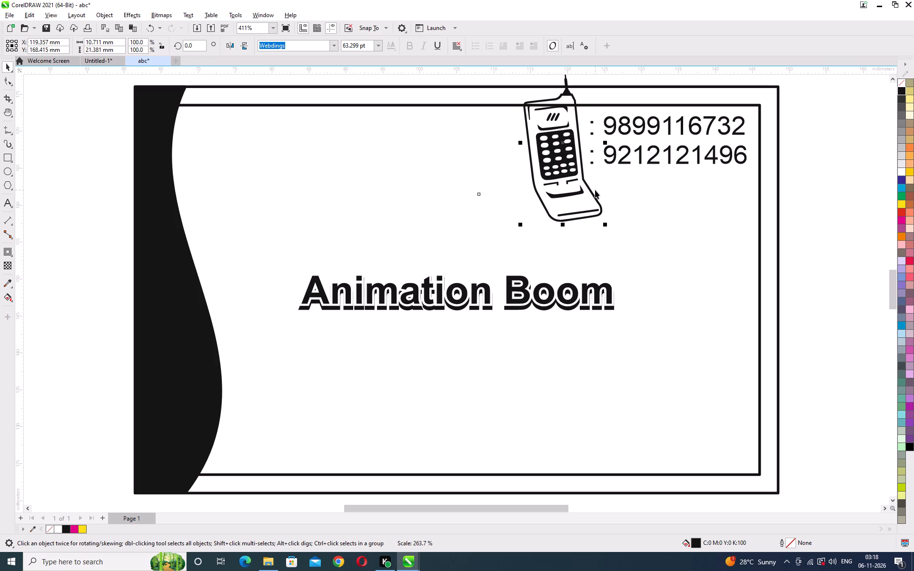
{"action": "left_click_drag", "start_coordinate": [606, 225], "coordinate": [606, 225], "text": "shift"}
{"action": "left_click_drag", "start_coordinate": [606, 225], "coordinate": [590, 200], "text": "shift"}
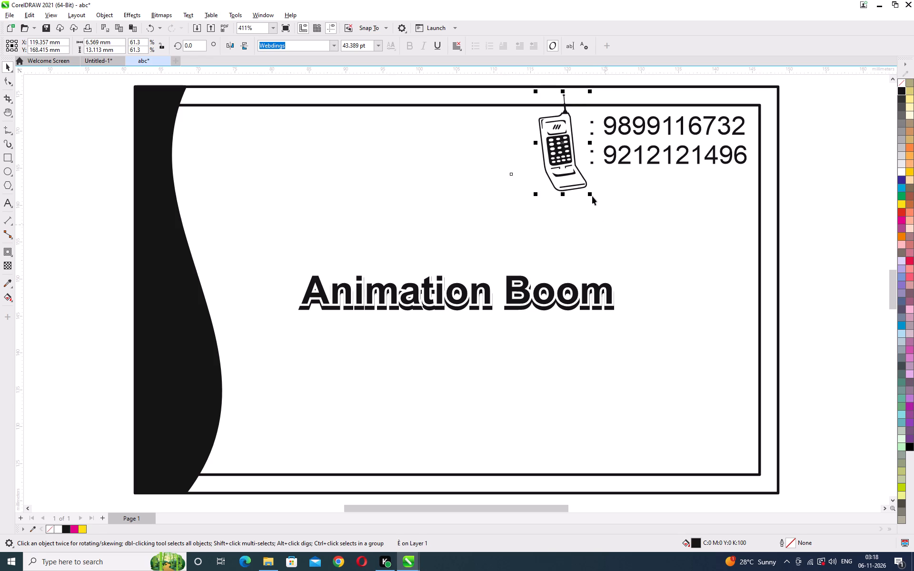
{"action": "left_click_drag", "start_coordinate": [591, 194], "coordinate": [583, 182], "text": "shift"}
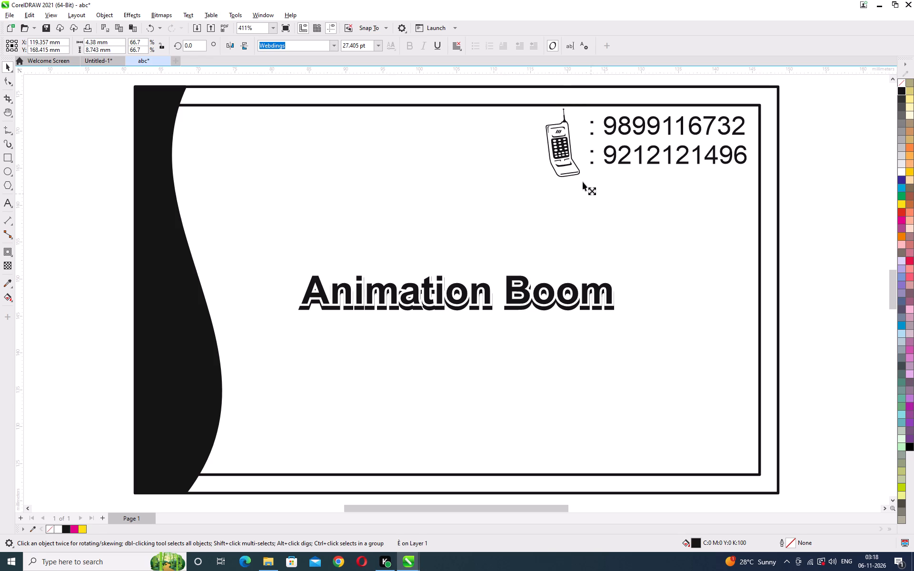
{"action": "left_click_drag", "start_coordinate": [583, 182], "coordinate": [582, 178], "text": "shift"}
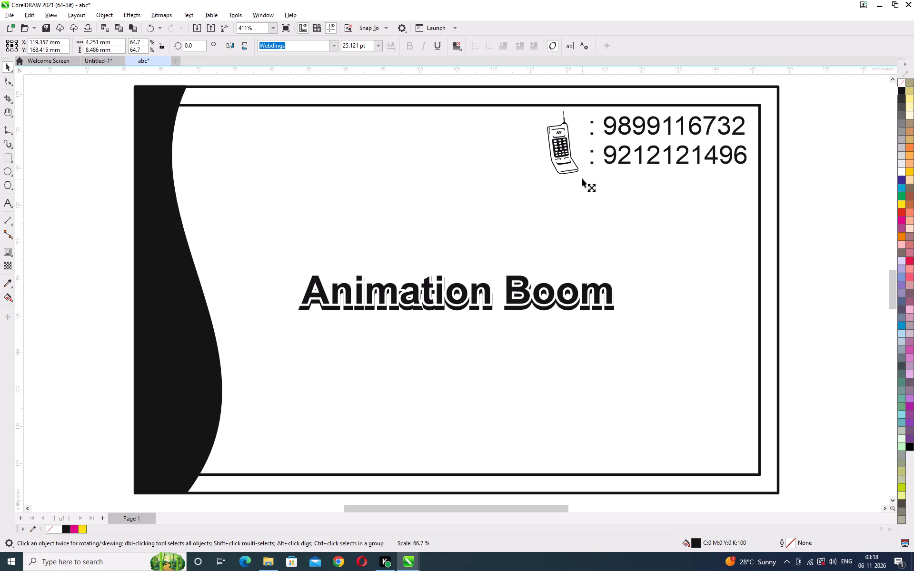
{"action": "left_click_drag", "start_coordinate": [582, 178], "coordinate": [582, 177], "text": "shift"}
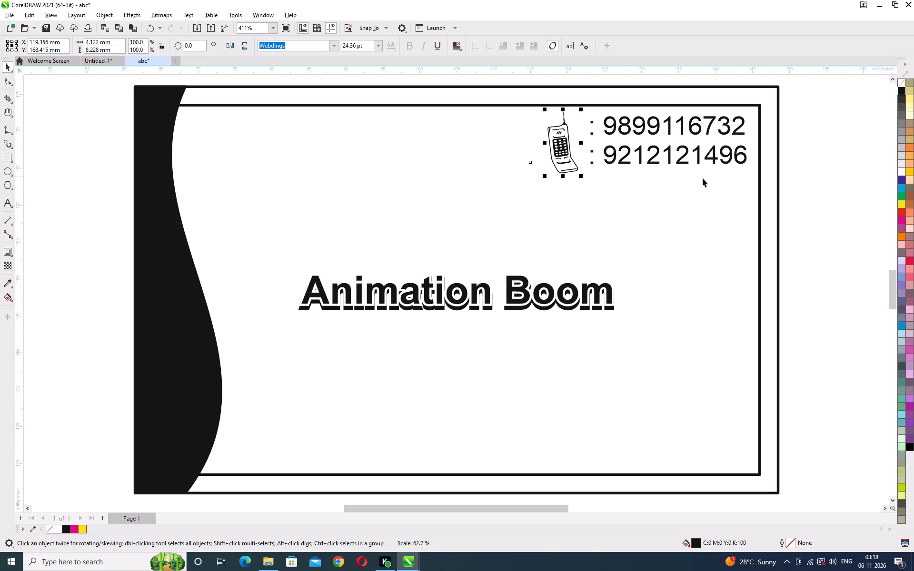
{"action": "left_click", "coordinate": [817, 165]}
Nudge the phone symbol slightly up beside the numbers, to about X 119.3 mm, Y 168.9 mm, and deselect it.
{"action": "left_click", "coordinate": [562, 141]}
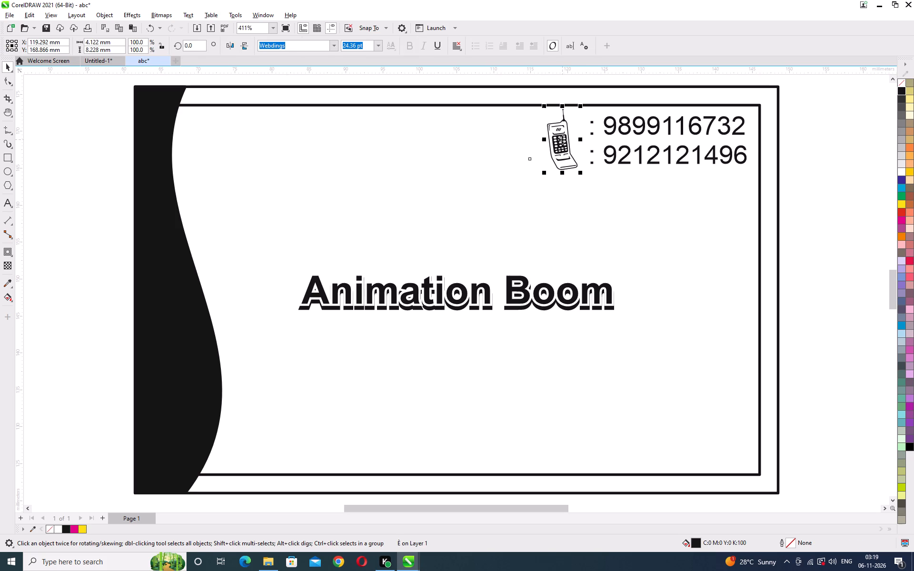
{"action": "left_click", "coordinate": [798, 166]}
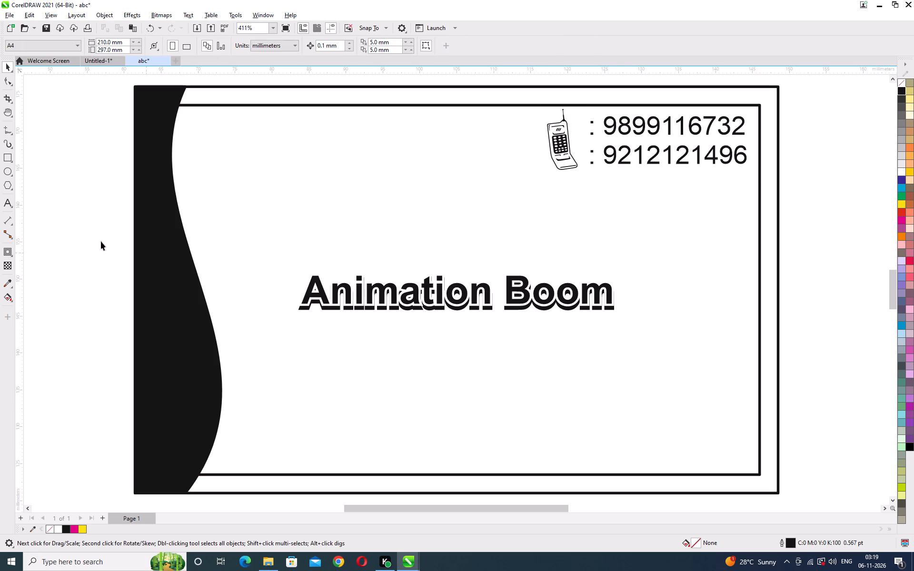
{"action": "left_click", "coordinate": [88, 239]}
Add the text line "Deals in : All Type of Printing Jos, Novelities Items" above "Animation Boom", starting near the wavy band.
{"action": "key", "text": "F8"}
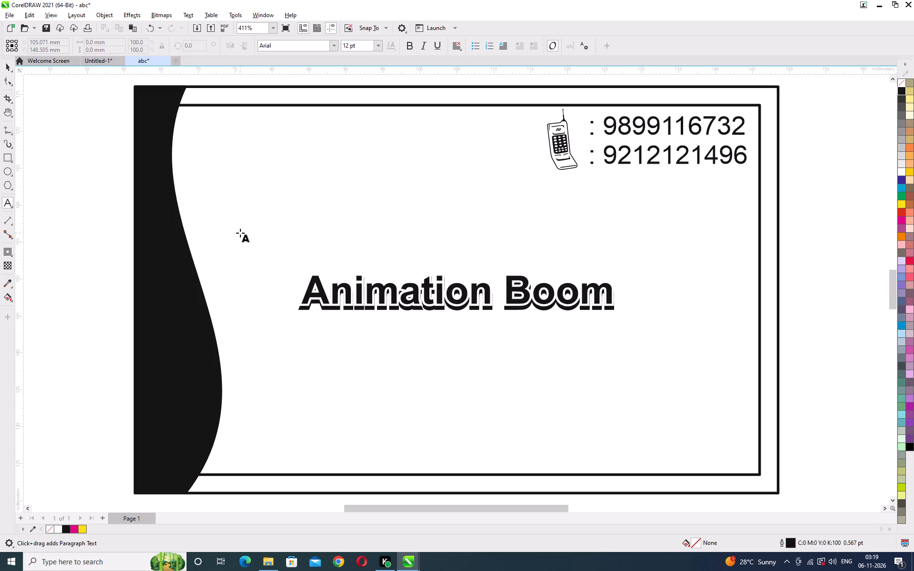
{"action": "left_click", "coordinate": [237, 226]}
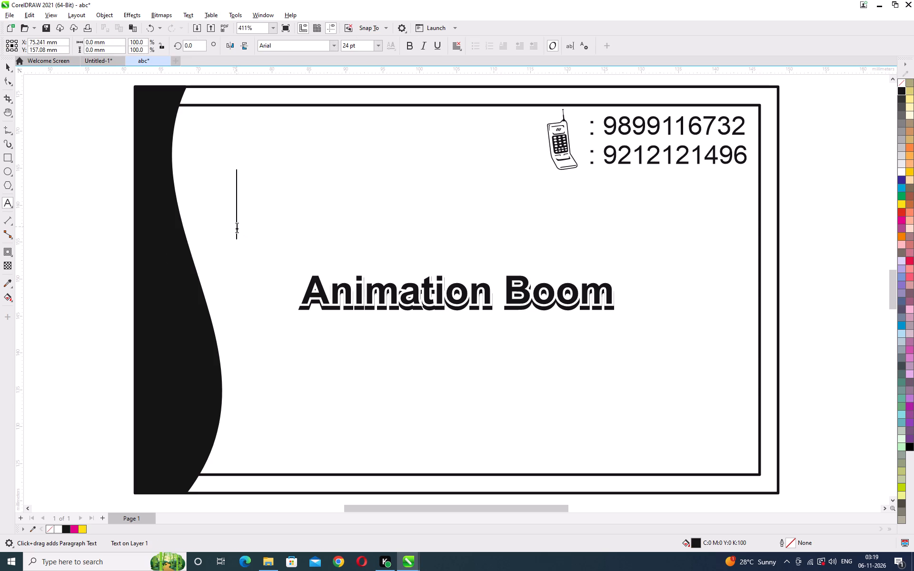
{"action": "type", "text": "Deals"}
{"action": "key", "text": "space"}
{"action": "type", "text": "in : All"}
{"action": "key", "text": "space"}
{"action": "type", "text": "Type"}
{"action": "key", "text": "space"}
{"action": "type", "text": "oi"}
{"action": "key", "text": "BackSpace"}
{"action": "type", "text": "f"}
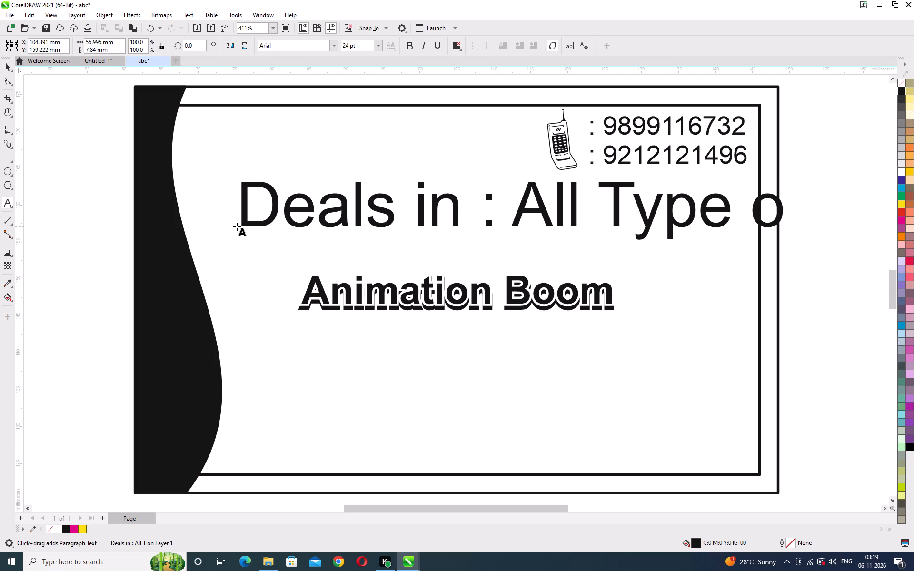
{"action": "key", "text": "space"}
{"action": "type", "text": "Printing"}
{"action": "key", "text": "space"}
{"action": "type", "text": "Jos,"}
{"action": "key", "text": "space"}
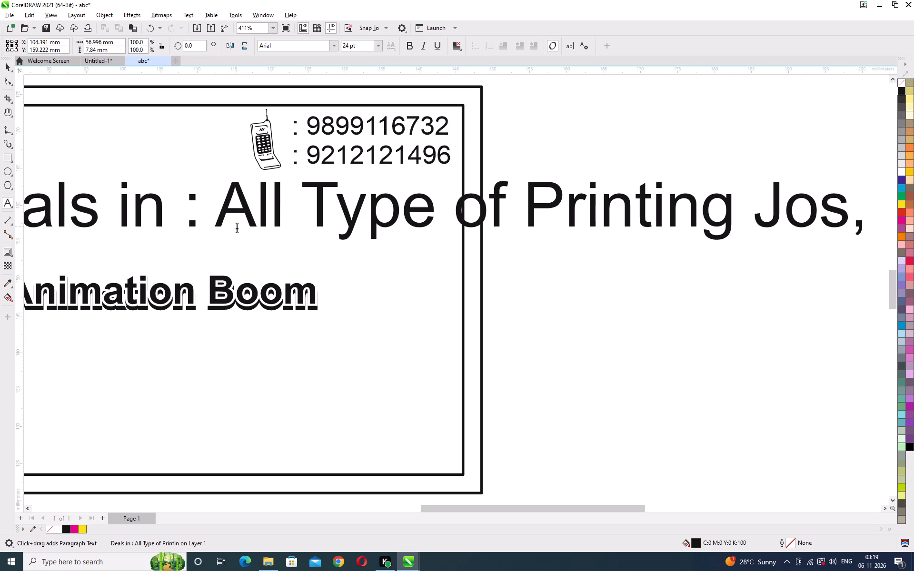
{"action": "type", "text": "Novelit"}
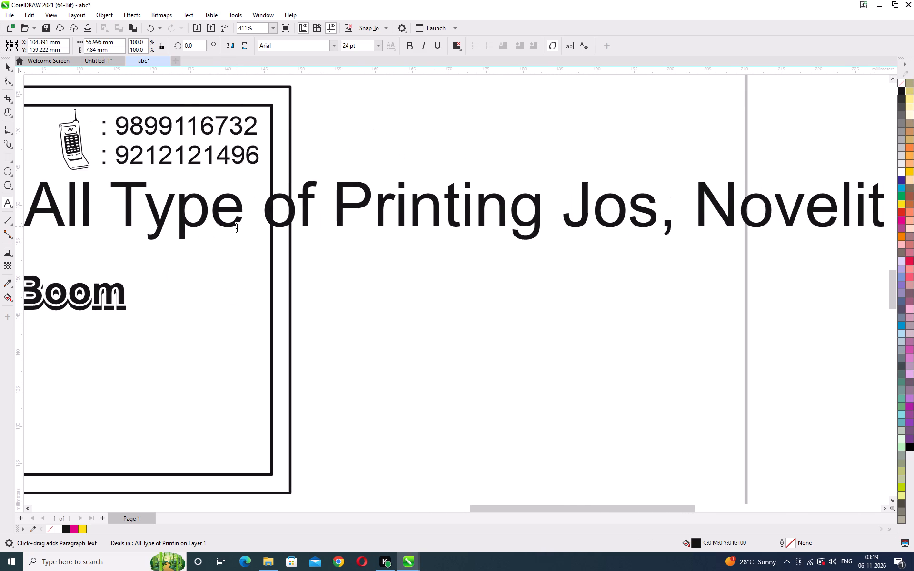
{"action": "type", "text": "ies"}
{"action": "key", "text": "space"}
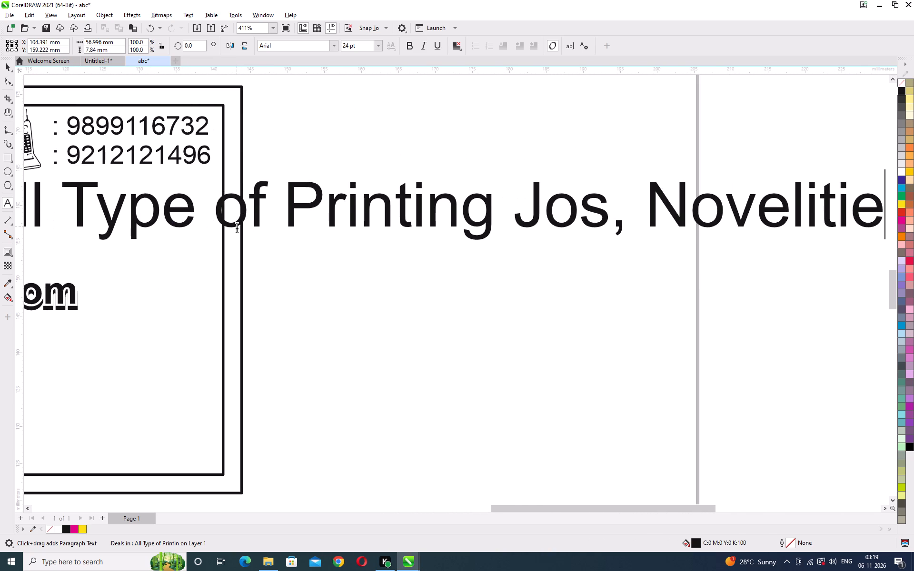
{"action": "type", "text": "Items"}
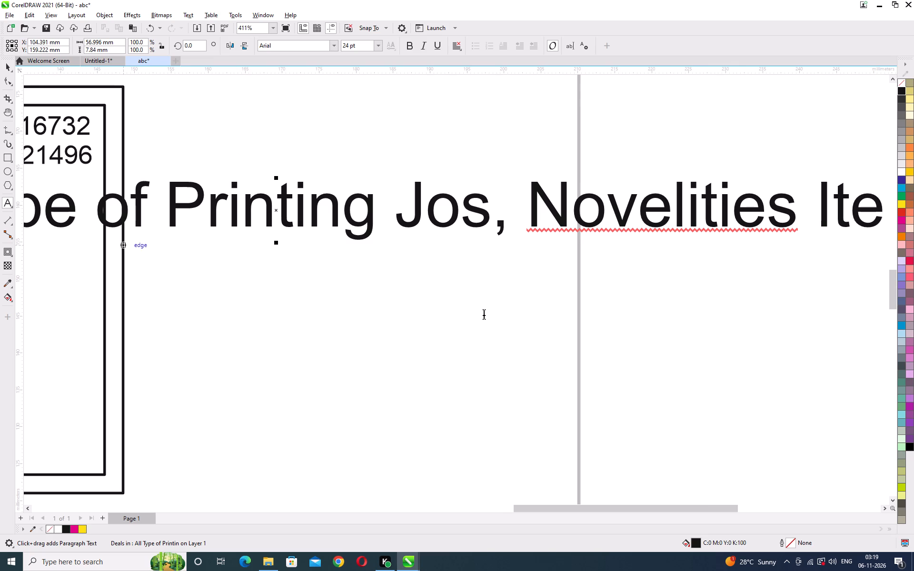
Extend the end of the "Deals in" line with "& Marriage Cards." and finish the text entry.
{"action": "left_click_drag", "start_coordinate": [853, 200], "coordinate": [910, 207]}
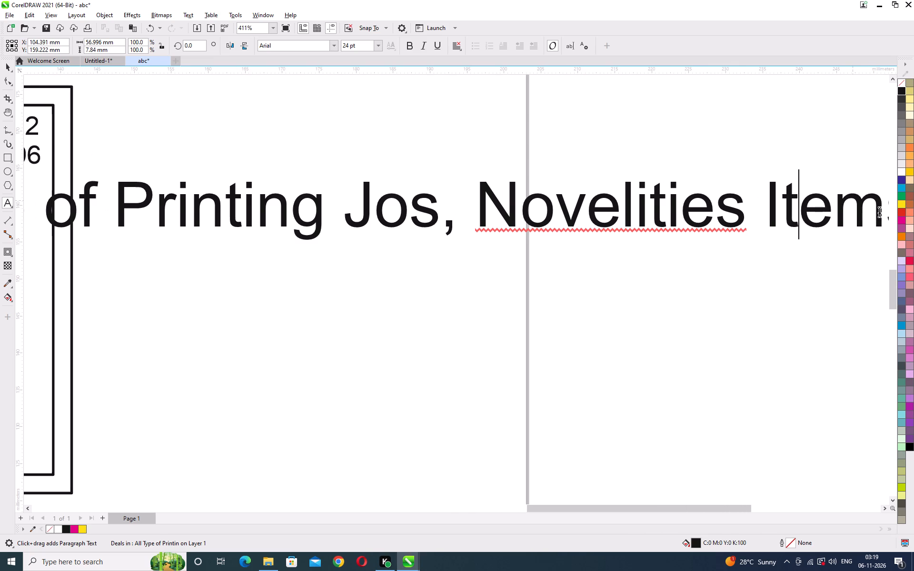
{"action": "left_click", "coordinate": [878, 207]}
{"action": "left_click", "coordinate": [835, 207]}
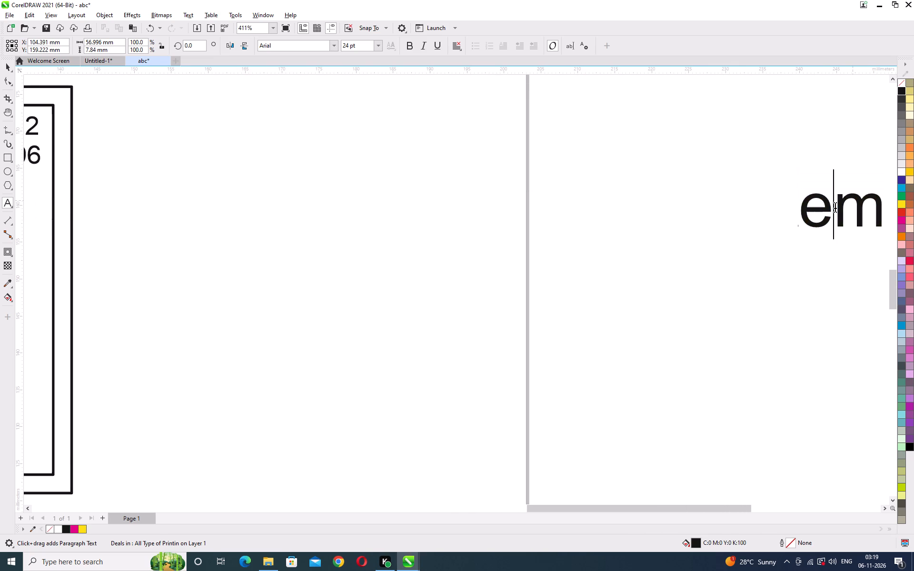
{"action": "key", "text": "Right"}
{"action": "key", "text": "Right"}
{"action": "key", "text": "Right"}
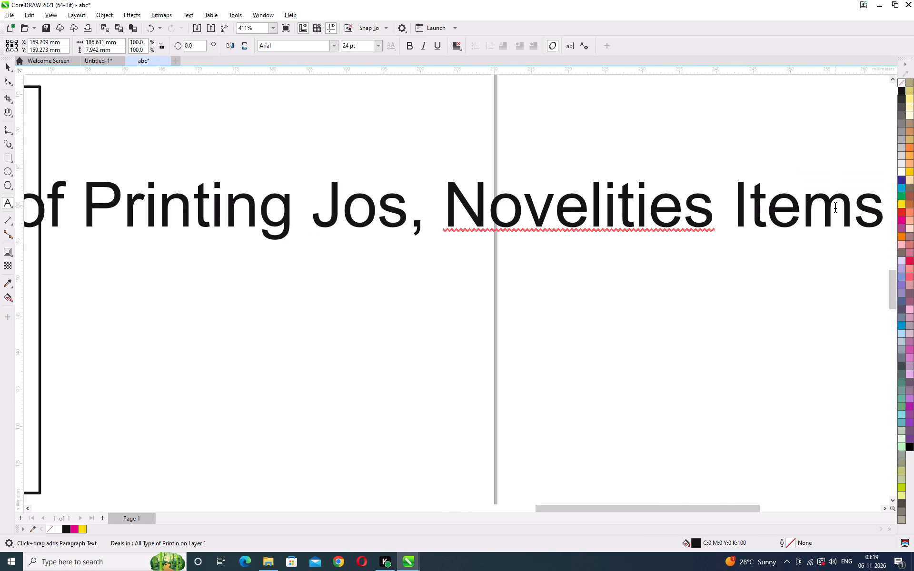
{"action": "key", "text": "space"}
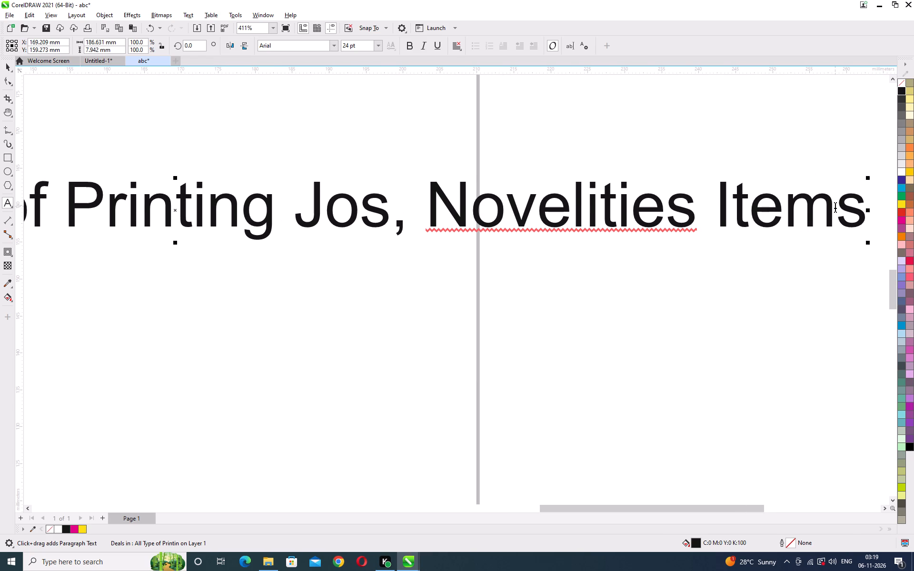
{"action": "type", "text": "& Marriage"}
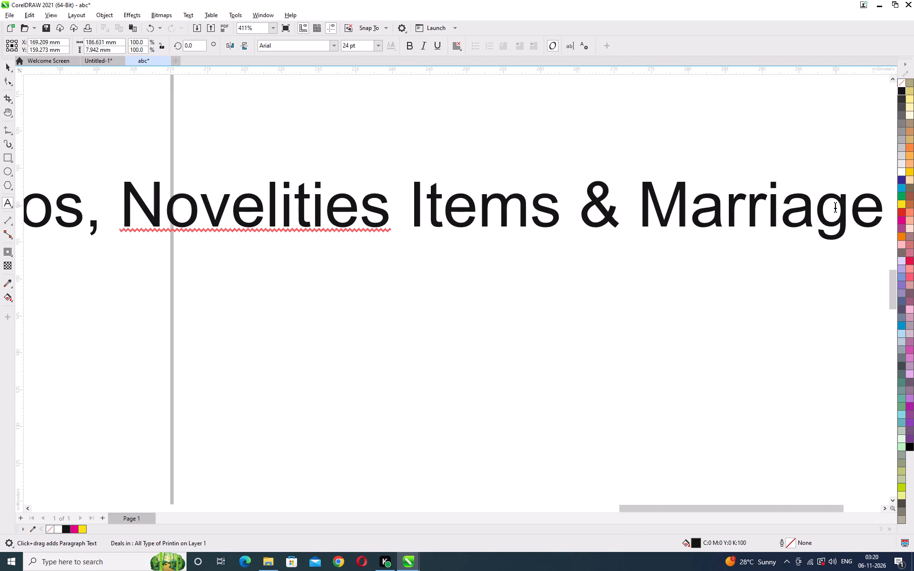
{"action": "key", "text": "space"}
{"action": "type", "text": "Cardes"}
{"action": "key", "text": "Left"}
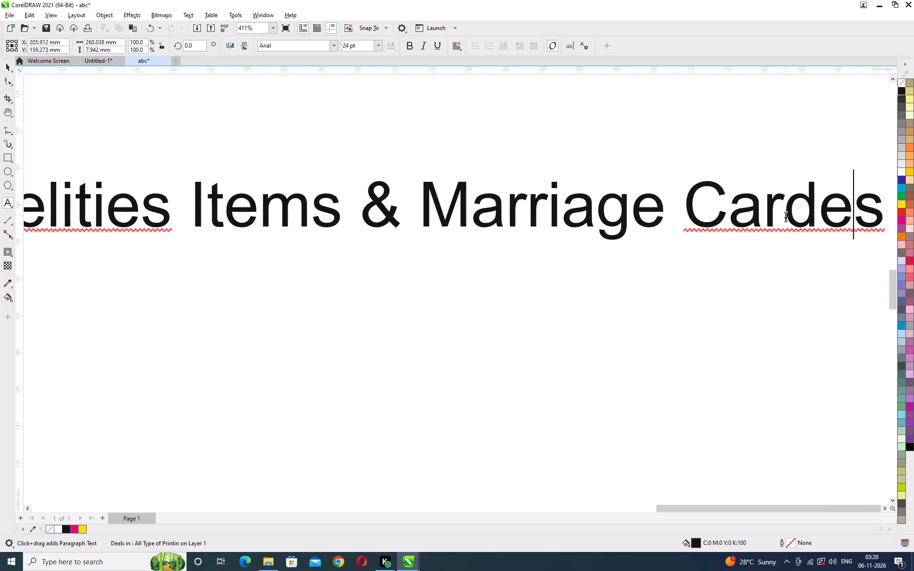
{"action": "key", "text": "BackSpace"}
{"action": "key", "text": "Right"}
{"action": "key", "text": "period"}
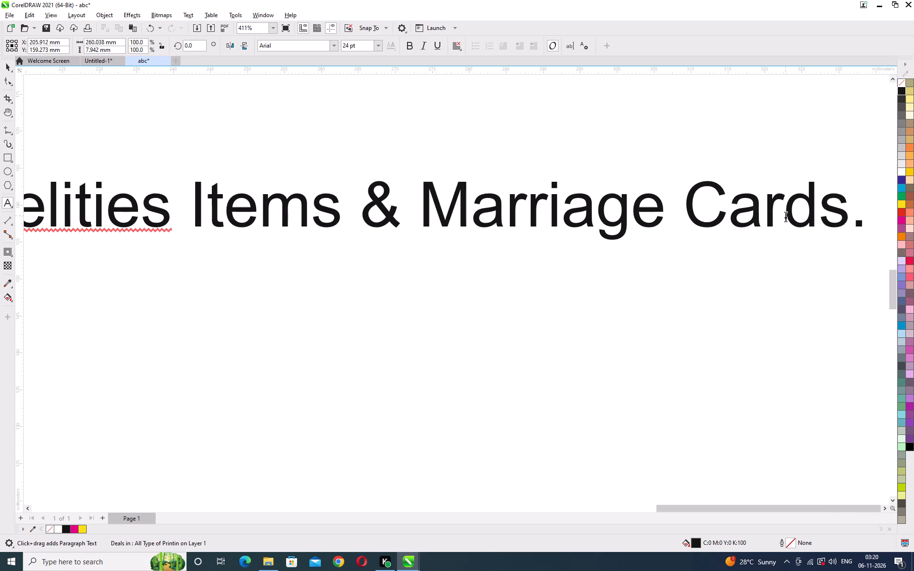
{"action": "left_click", "coordinate": [9, 69]}
Set the font size of the "Deals in" text line to 10 pt.
{"action": "key", "text": "F4"}
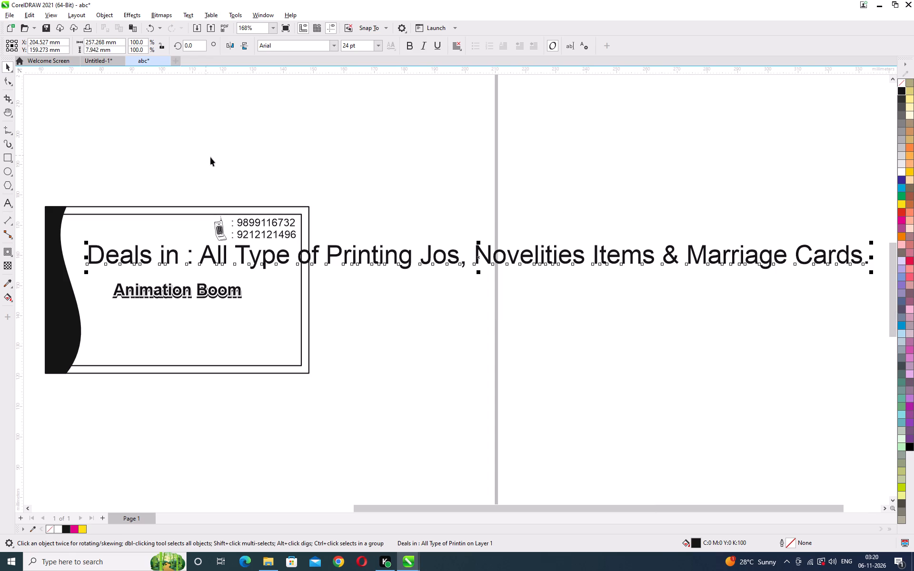
{"action": "left_click_drag", "start_coordinate": [364, 43], "coordinate": [328, 43]}
{"action": "left_click_drag", "start_coordinate": [359, 46], "coordinate": [321, 44]}
{"action": "key", "text": "1"}
{"action": "key", "text": "0"}
{"action": "key", "text": "Return"}
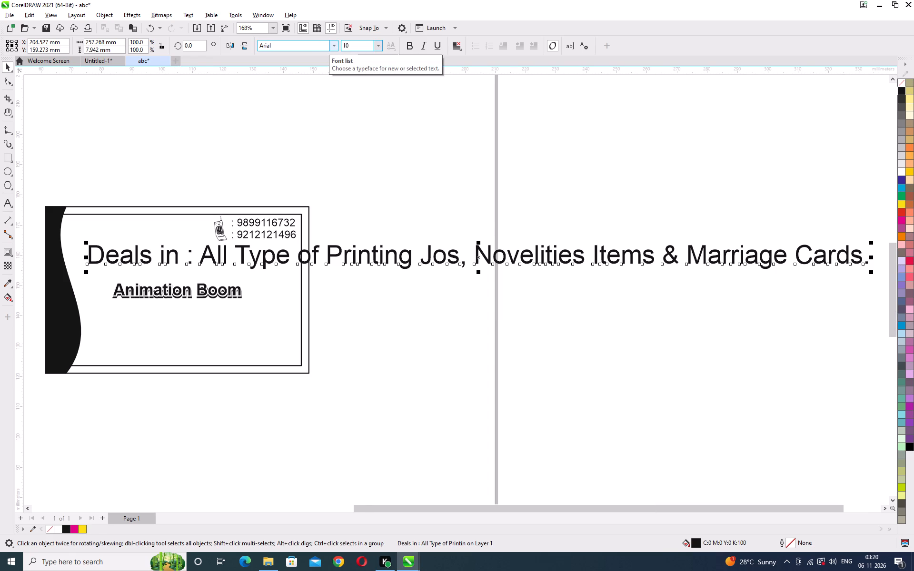
Move the "Deals in" line just below "Animation Boom", centred at about X 128.9 mm, Y 141.0 mm.
{"action": "left_click_drag", "start_coordinate": [250, 261], "coordinate": [255, 306]}
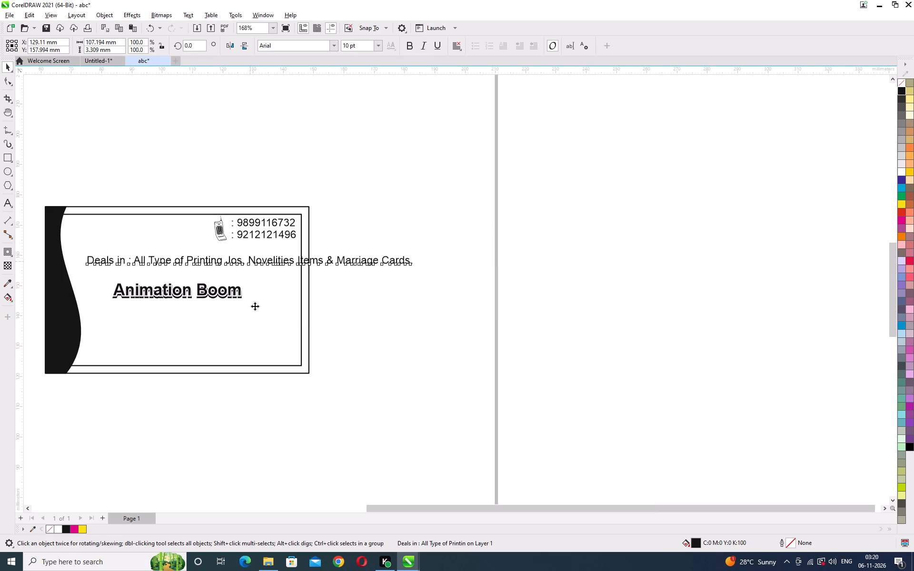
{"action": "left_click_drag", "start_coordinate": [255, 306], "coordinate": [249, 313]}
Break the "Deals in" text into two lines after "Jos," and remove the leading space before "Novelities".
{"action": "key", "text": "F4"}
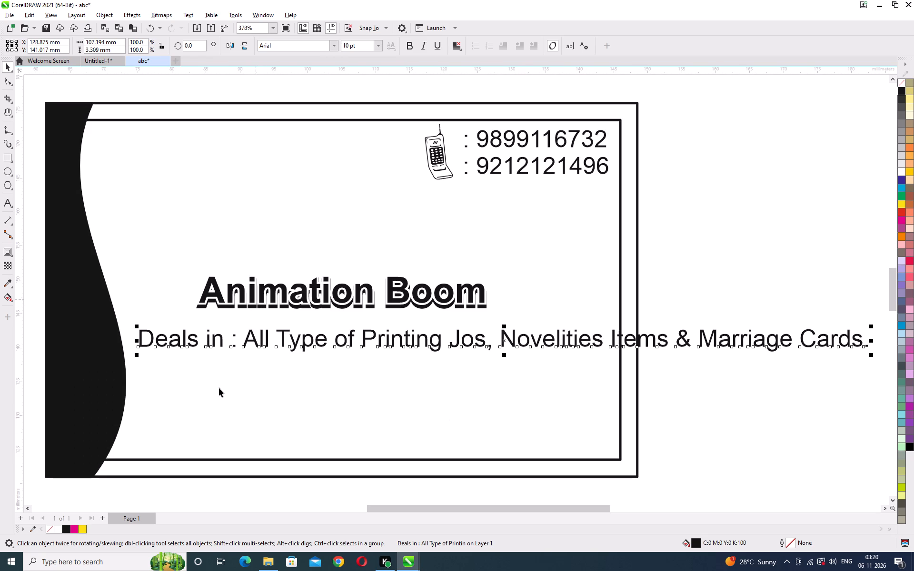
{"action": "left_click", "coordinate": [7, 204]}
{"action": "left_click", "coordinate": [495, 339]}
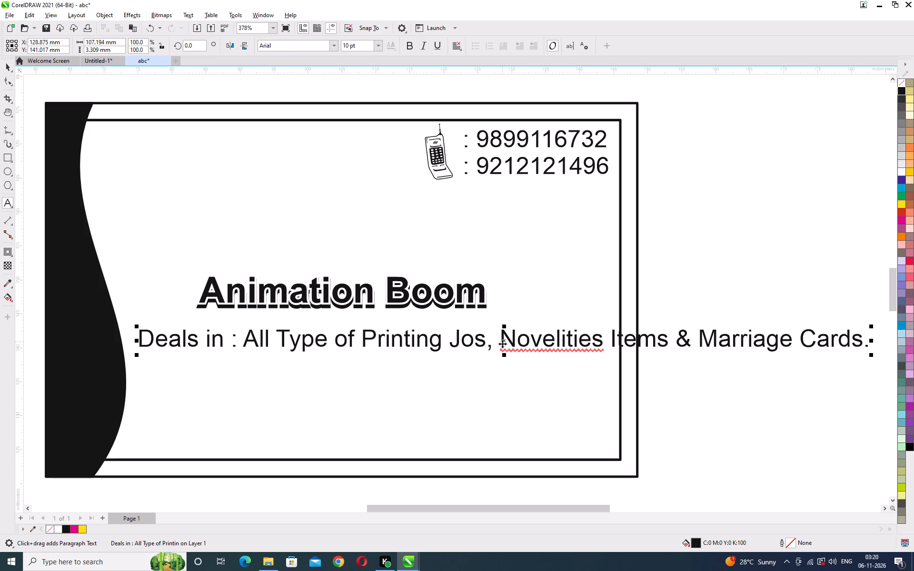
{"action": "key", "text": "Return"}
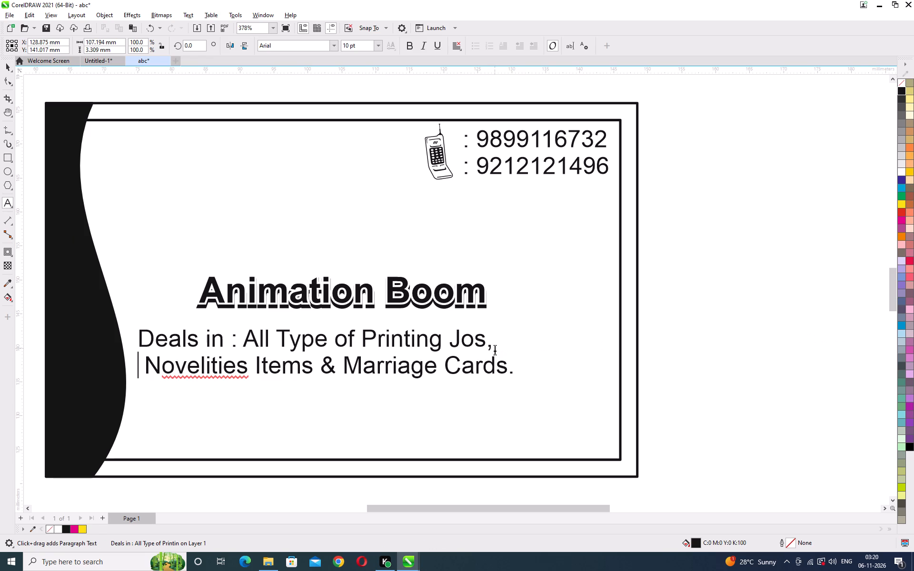
{"action": "key", "text": "Delete"}
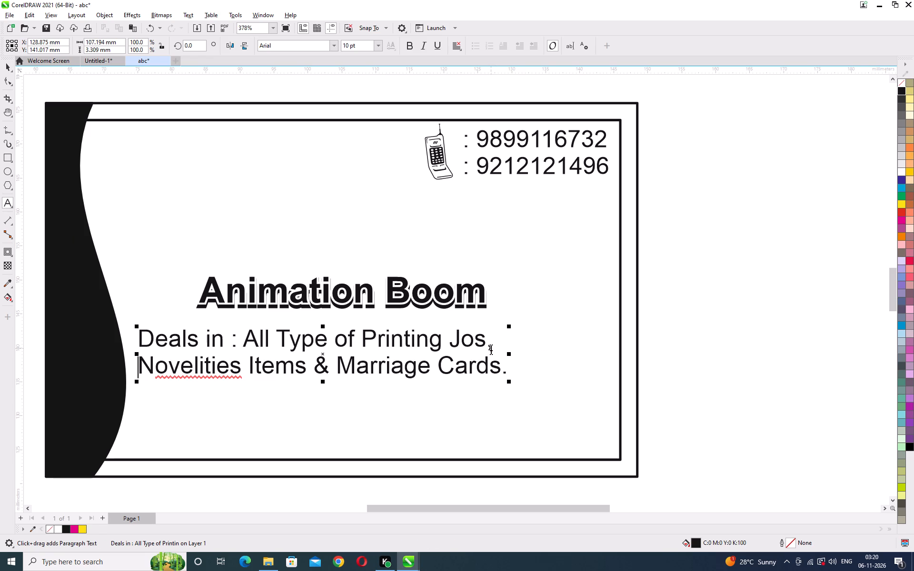
Open the text alignment choices for the two-line "Deals in" text.
{"action": "left_click", "coordinate": [450, 46]}
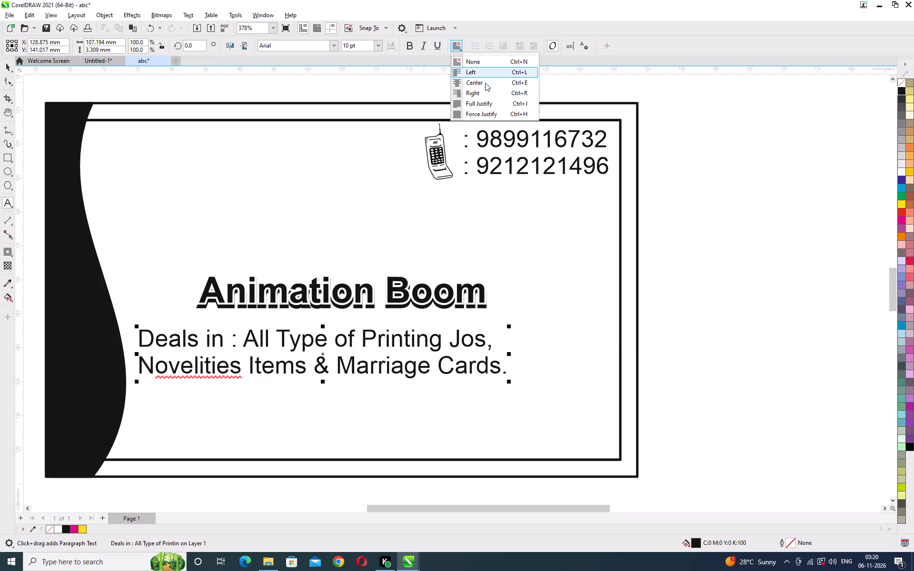
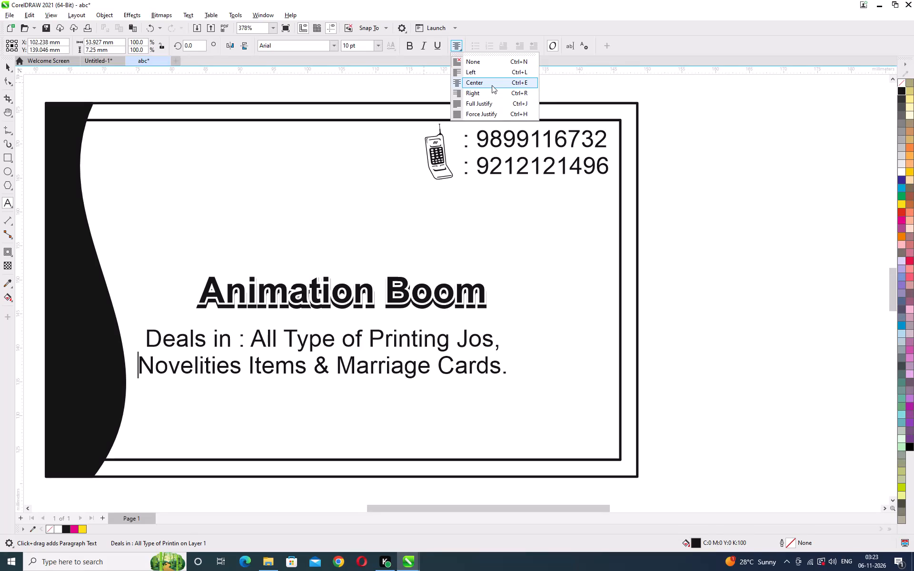
Apply Center alignment to the two-line "Deals in" text, then leave text editing with nothing selected.
{"action": "left_click", "coordinate": [494, 86]}
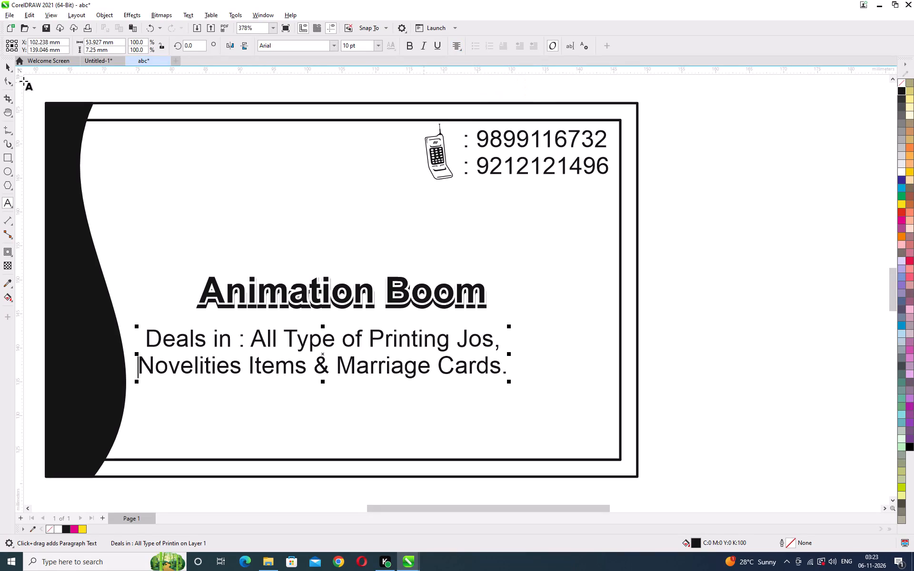
{"action": "left_click", "coordinate": [9, 70]}
{"action": "left_click", "coordinate": [80, 87]}
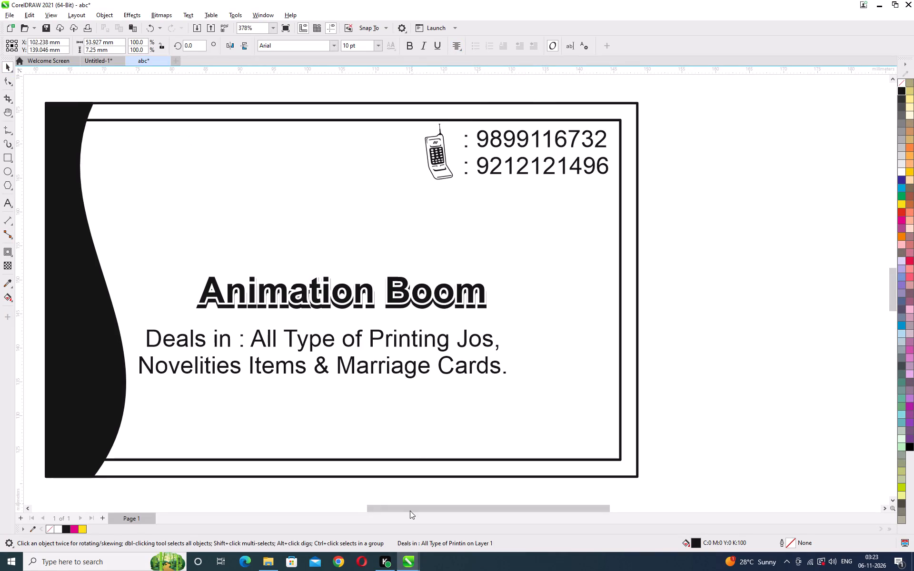
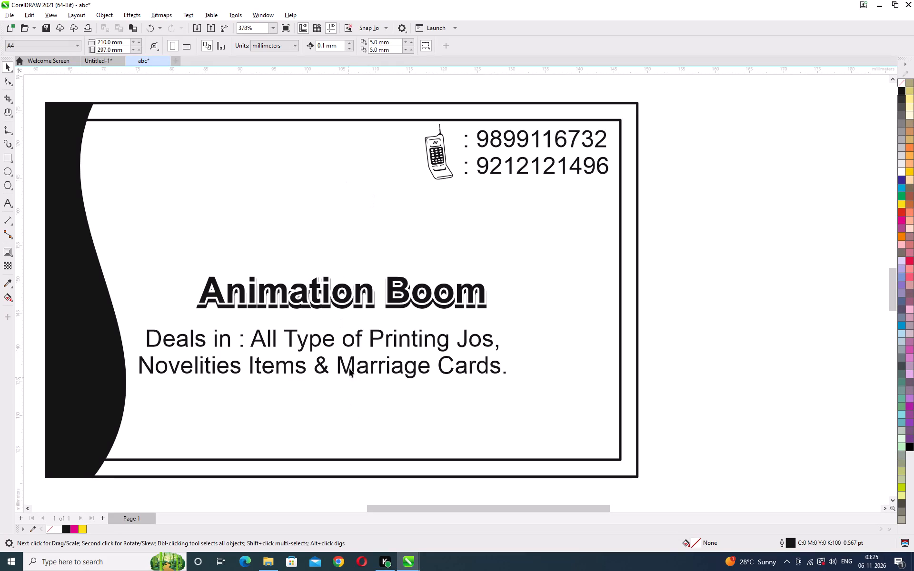
Align the two-line "Deals in" text to the horizontal center of the outer card rectangle.
{"action": "left_click", "coordinate": [351, 345]}
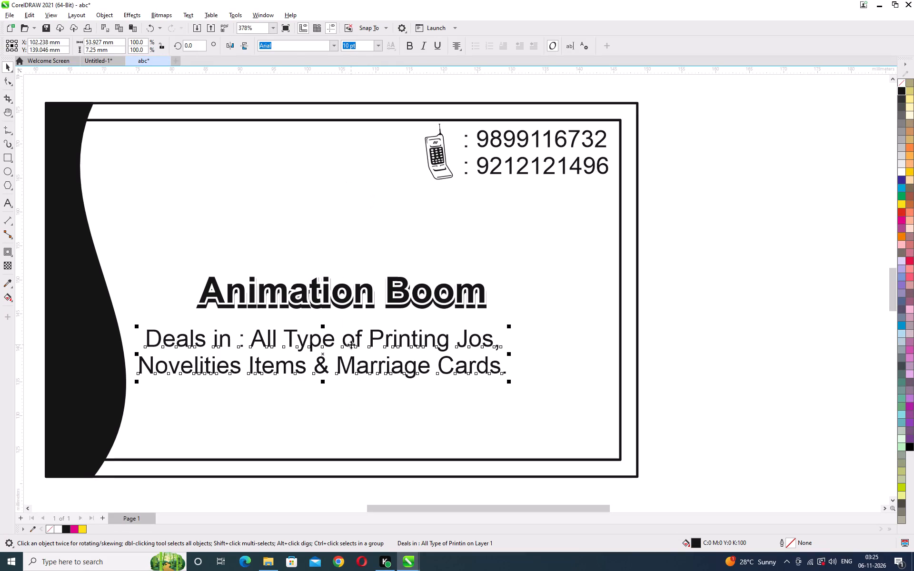
{"action": "left_click", "coordinate": [213, 104], "text": "shift"}
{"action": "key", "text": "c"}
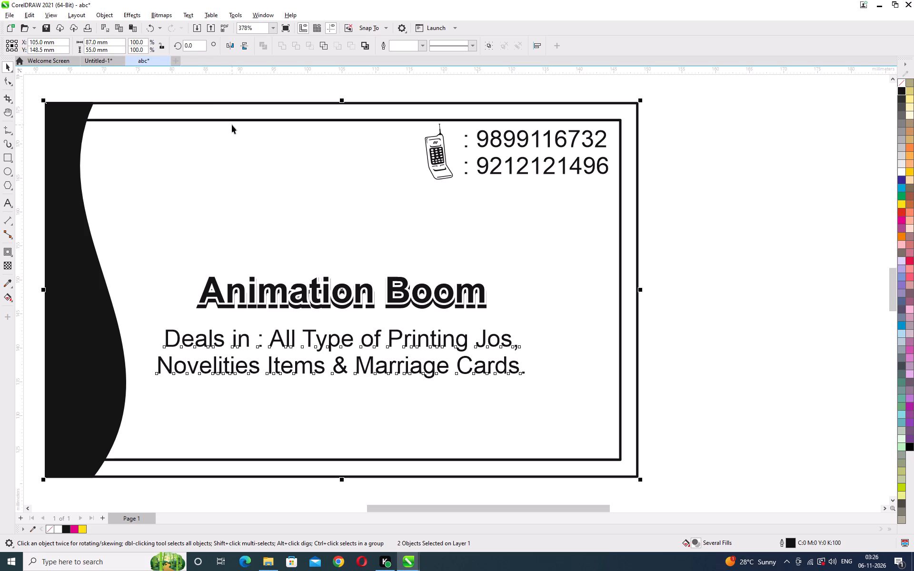
{"action": "left_click", "coordinate": [698, 206]}
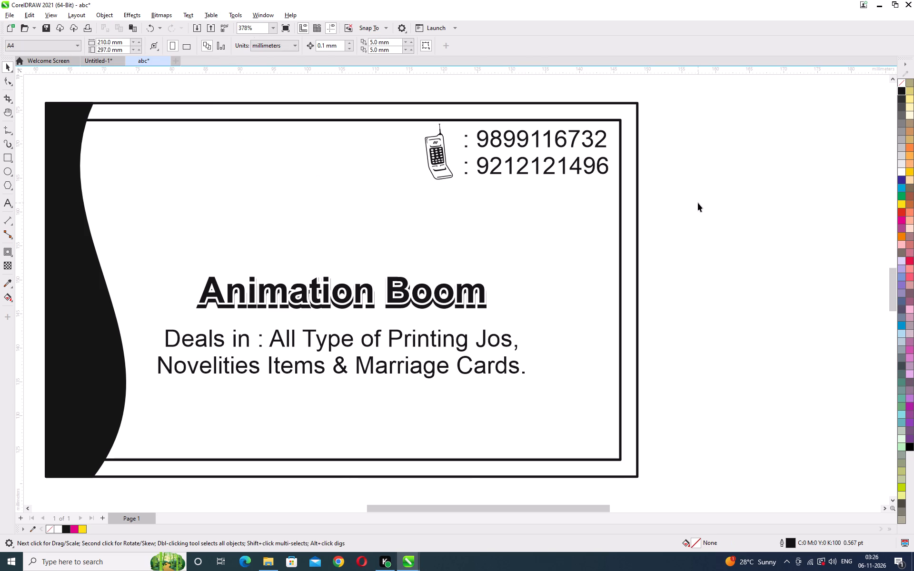
Draw a horizontal line about 75.4 mm long below the "Deals in" text, from the wavy band to the card's outer right edge.
{"action": "key", "text": "F5"}
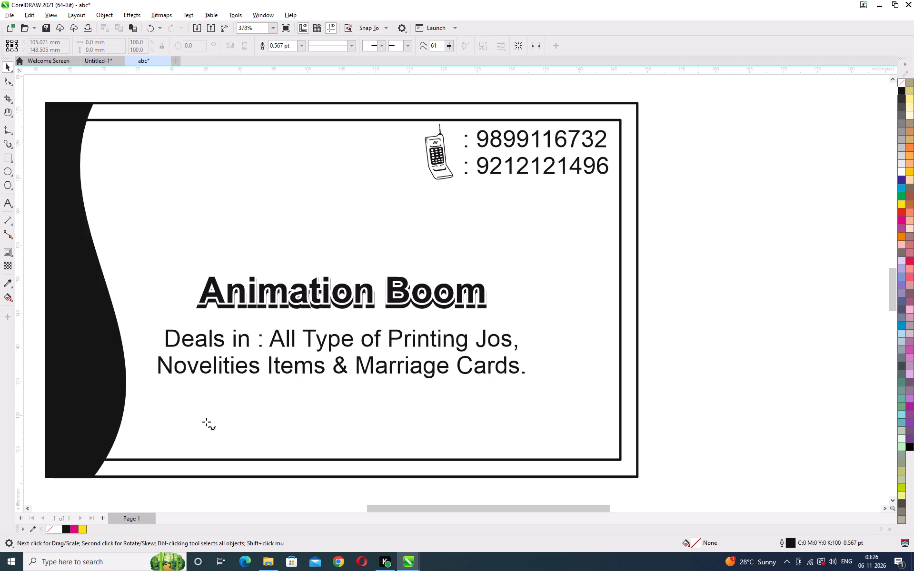
{"action": "left_click", "coordinate": [126, 384]}
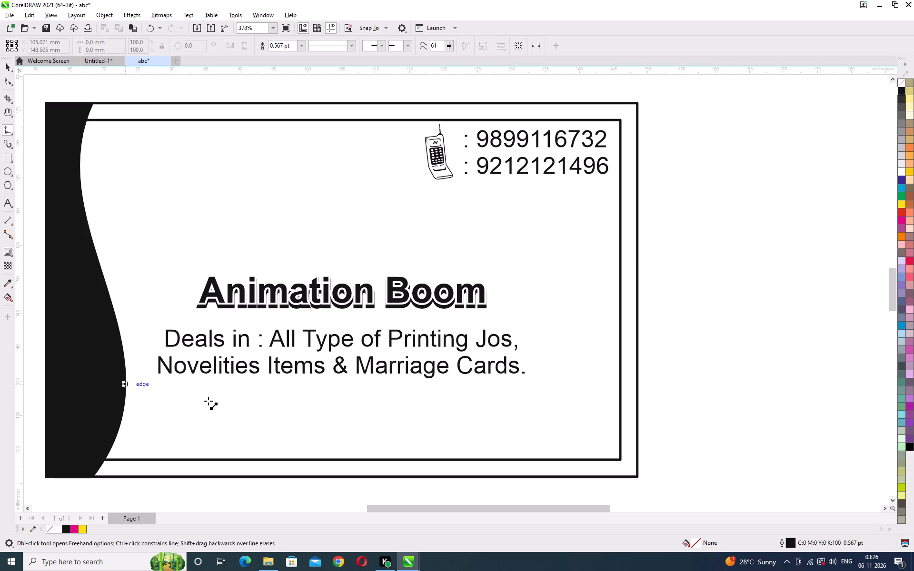
{"action": "left_click", "coordinate": [638, 383]}
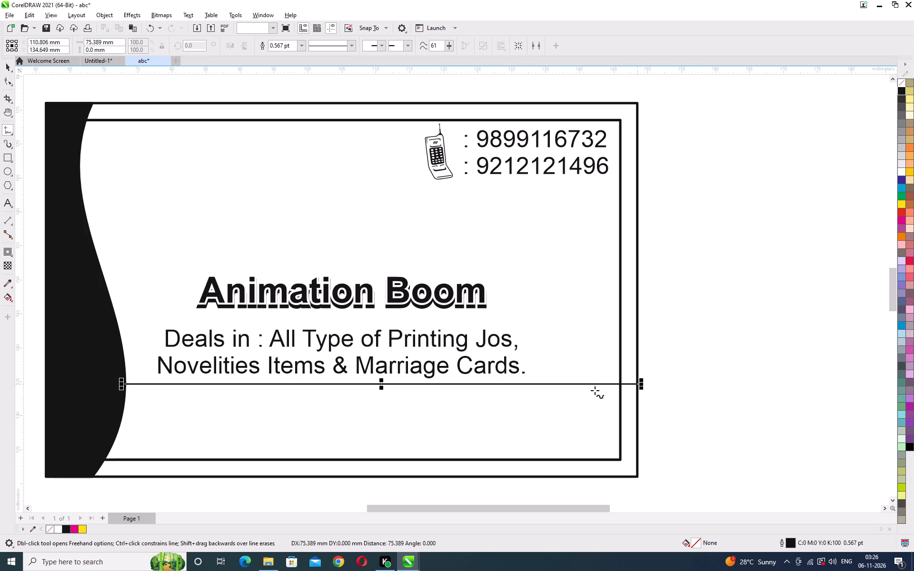
{"action": "left_click", "coordinate": [5, 70]}
{"action": "left_click", "coordinate": [653, 362]}
Set the outline width of the horizontal line below the "Deals in" text to 1 pt.
{"action": "left_click_drag", "start_coordinate": [680, 379], "coordinate": [190, 402]}
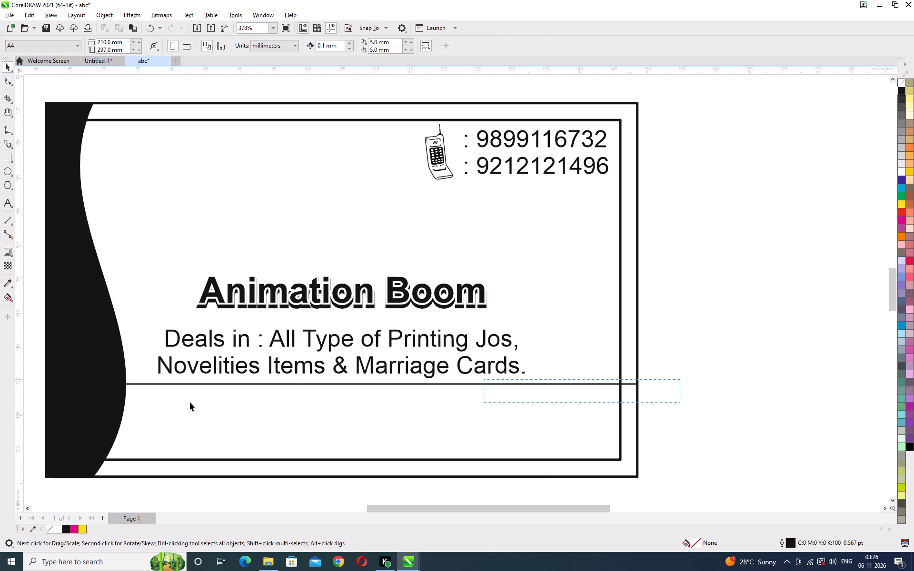
{"action": "left_click_drag", "start_coordinate": [190, 402], "coordinate": [89, 405]}
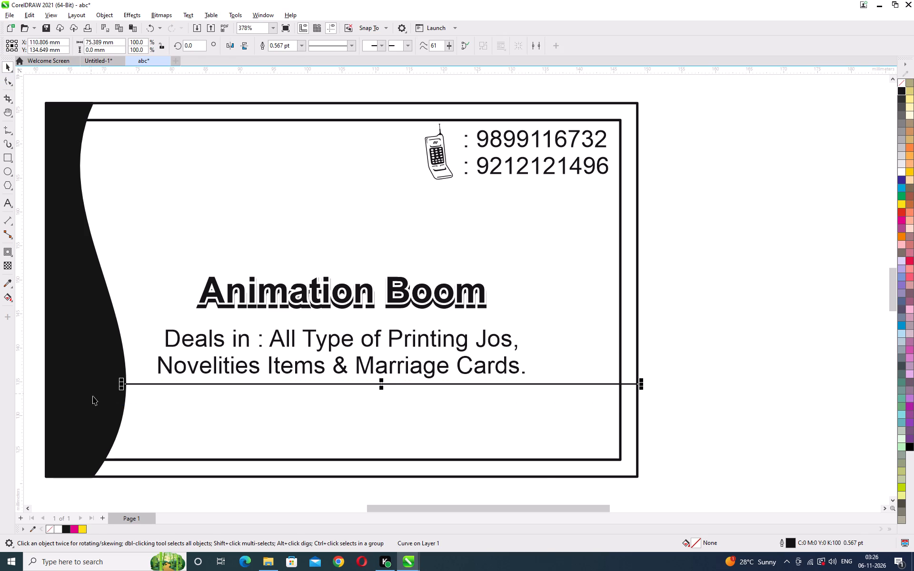
{"action": "key", "text": "F12"}
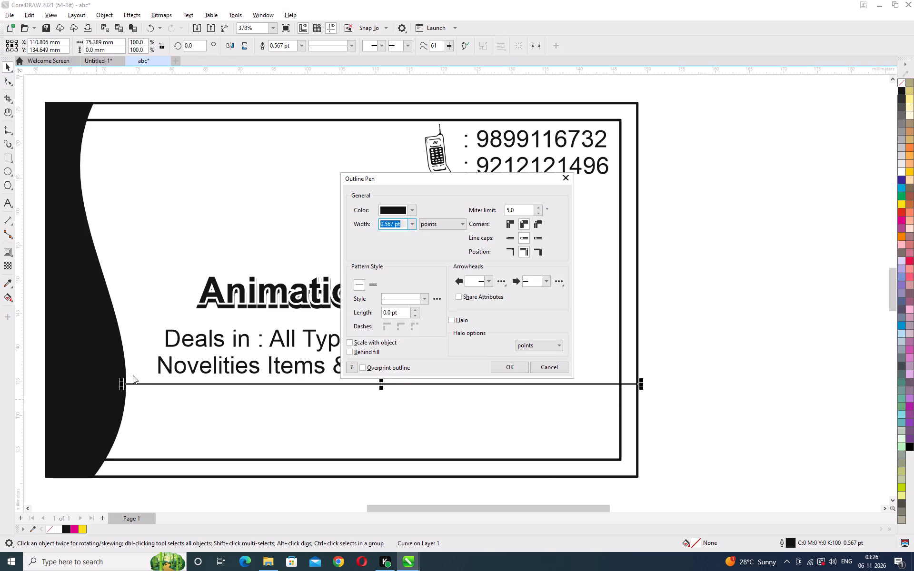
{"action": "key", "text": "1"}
{"action": "key", "text": "Return"}
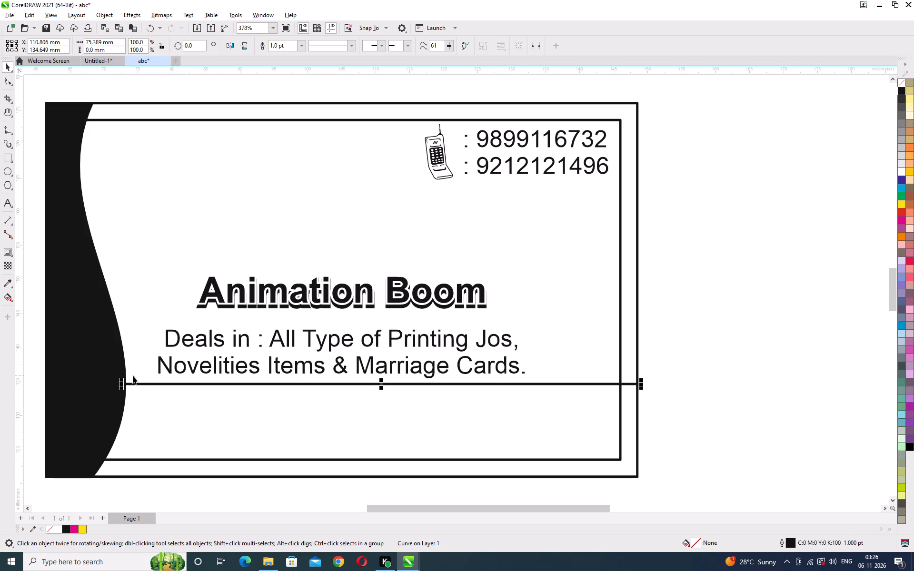
Duplicate the horizontal line and place the copy about 0.8 mm below the original.
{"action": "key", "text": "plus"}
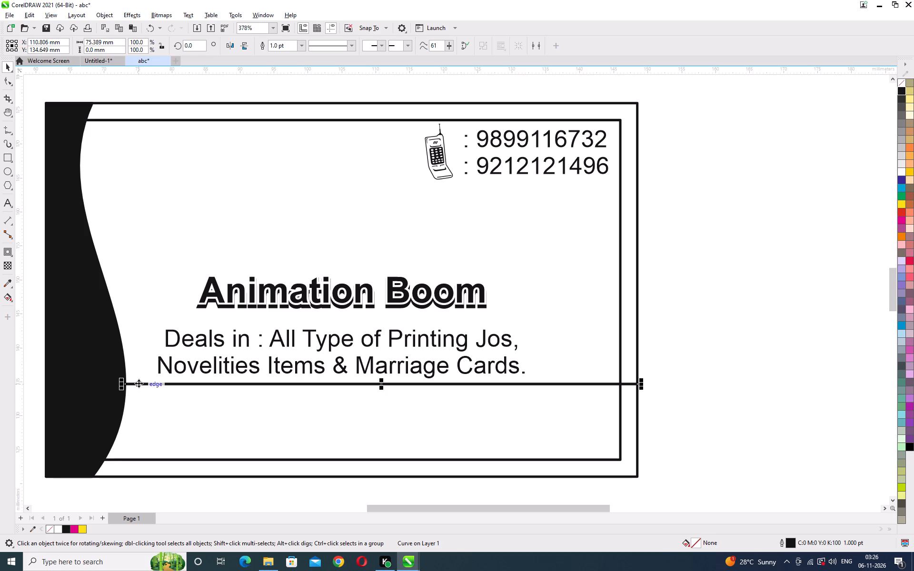
{"action": "key", "text": "Down"}
{"action": "key", "text": "Down"}
{"action": "key", "text": "Down"}
{"action": "key", "text": "Down"}
{"action": "key", "text": "Down"}
{"action": "key", "text": "Down"}
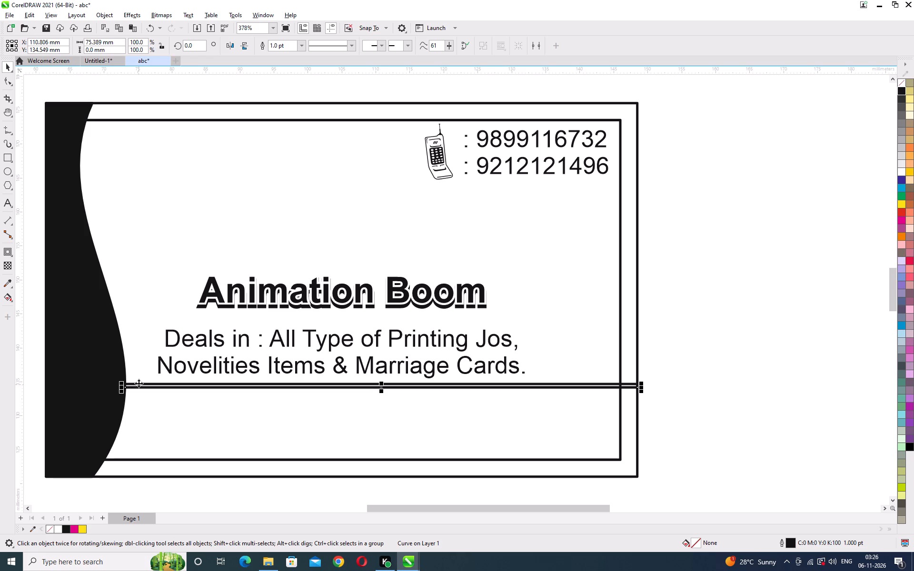
{"action": "key", "text": "Down"}
{"action": "key", "text": "Down"}
{"action": "key", "text": "Down"}
{"action": "key", "text": "Up"}
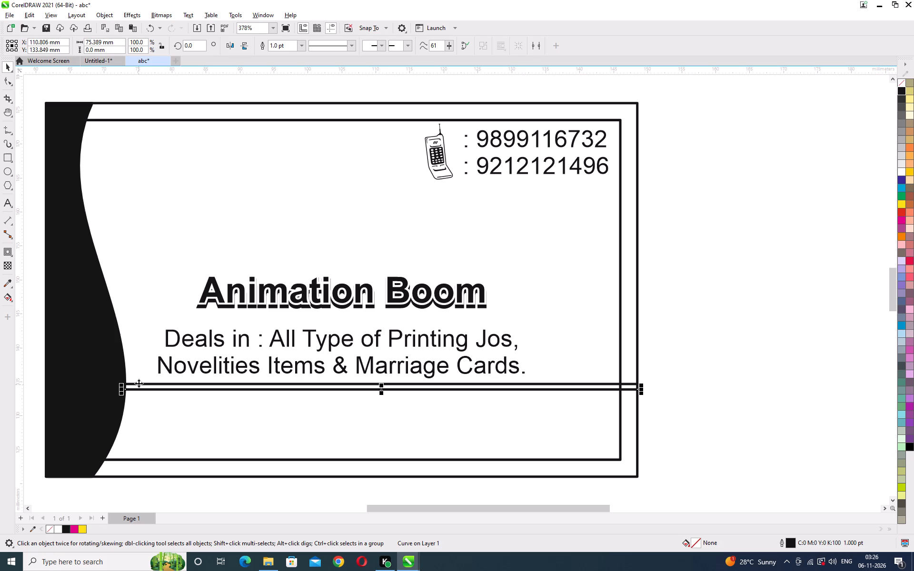
Set the outline width of the lower duplicate line to 0.5 pt.
{"action": "key", "text": "F12"}
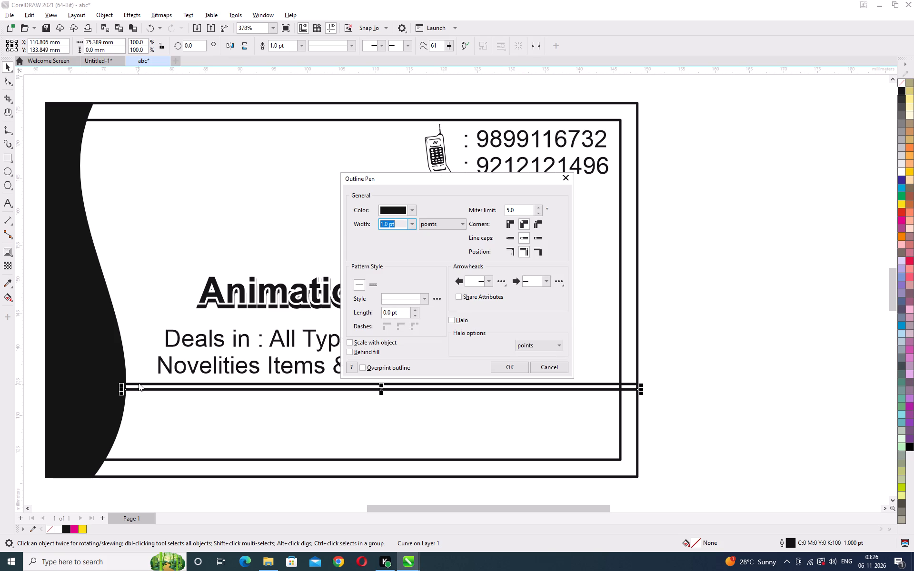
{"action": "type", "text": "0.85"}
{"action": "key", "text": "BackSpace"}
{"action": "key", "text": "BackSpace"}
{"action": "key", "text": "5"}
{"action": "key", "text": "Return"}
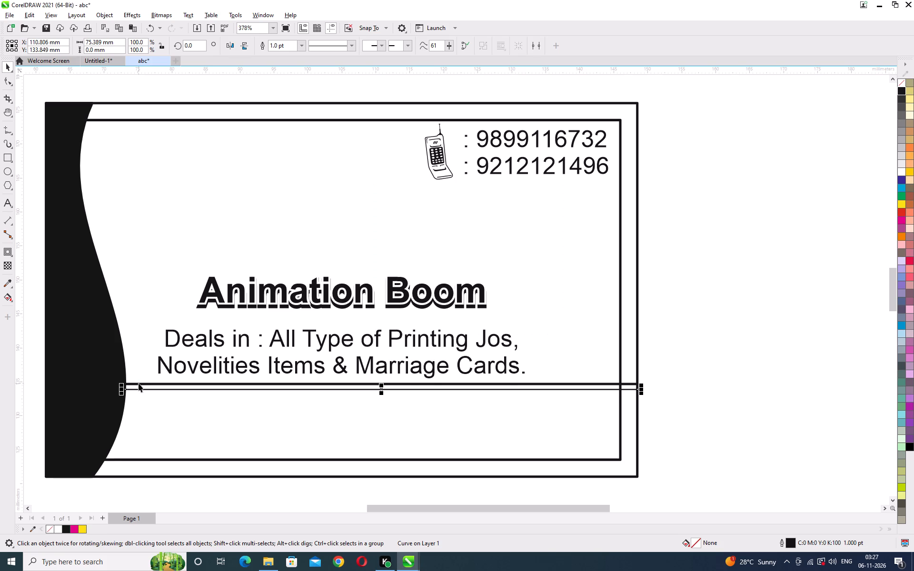
Nudge the thin lower line up 0.2 mm toward the thick line, leaving nothing selected.
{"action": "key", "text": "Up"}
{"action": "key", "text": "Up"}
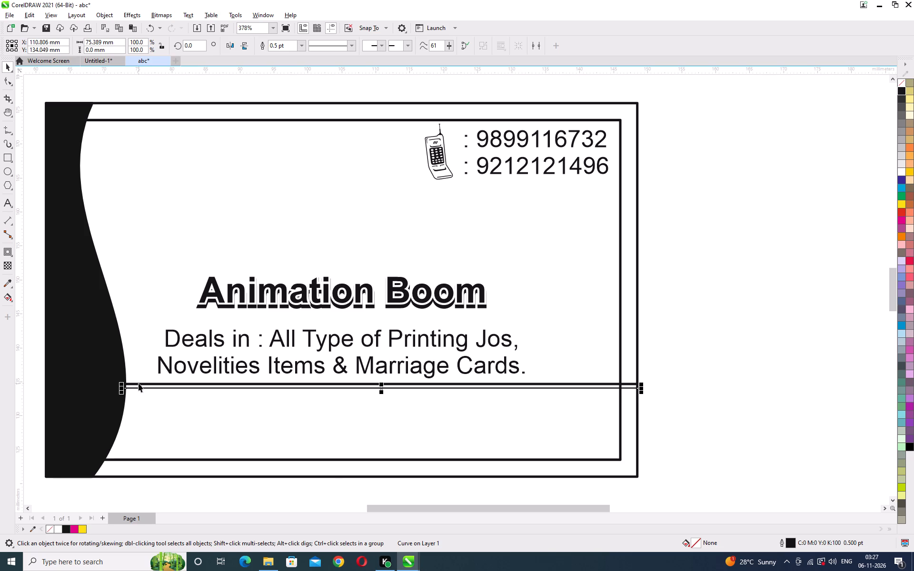
{"action": "left_click", "coordinate": [741, 325]}
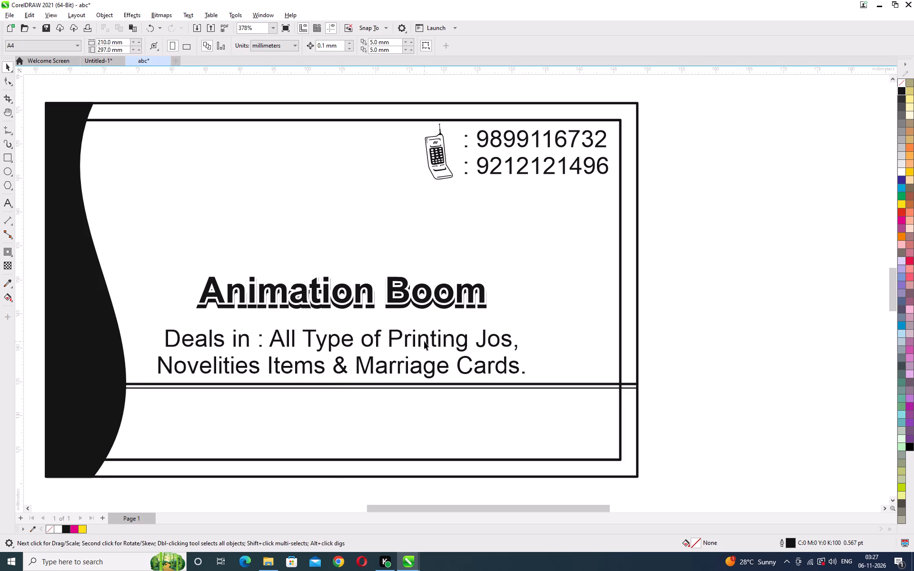
Duplicate the two-line "Deals in" text and move the copy 10 mm straight down, below the double line.
{"action": "left_click", "coordinate": [427, 341]}
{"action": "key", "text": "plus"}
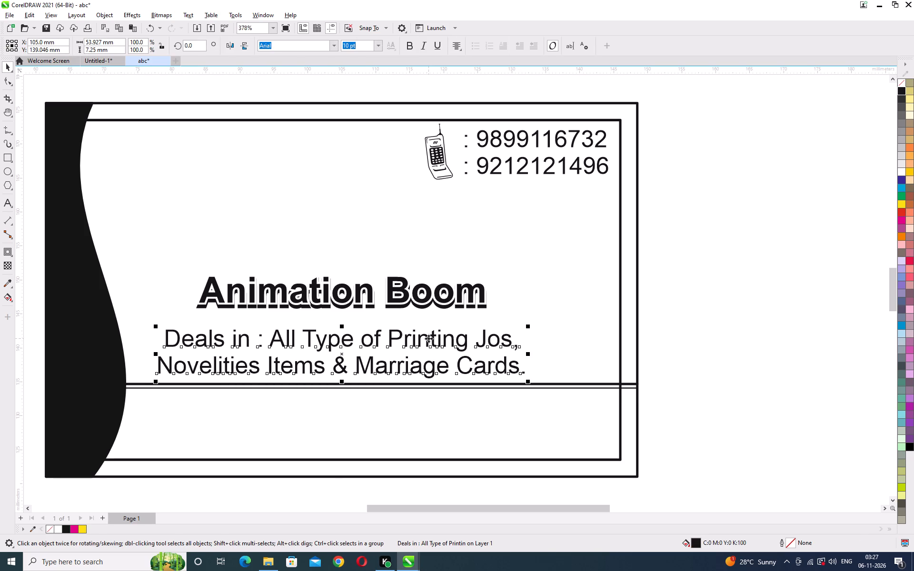
{"action": "key", "text": "shift+Down"}
{"action": "key", "text": "shift+Down"}
{"action": "key", "text": "shift+Down"}
{"action": "key", "text": "shift+Down"}
{"action": "key", "text": "shift+Down"}
{"action": "key", "text": "shift+Down"}
{"action": "key", "text": "shift+Down"}
{"action": "key", "text": "shift+Down"}
{"action": "key", "text": "shift+Down"}
{"action": "key", "text": "shift+Down"}
{"action": "key", "text": "shift+Down"}
{"action": "key", "text": "shift+Down"}
{"action": "key", "text": "shift+Down"}
{"action": "key", "text": "shift+Down"}
{"action": "key", "text": "shift+Down"}
{"action": "key", "text": "shift+Down"}
{"action": "key", "text": "shift+Down"}
{"action": "key", "text": "shift+Down"}
{"action": "key", "text": "shift+Down"}
{"action": "key", "text": "shift+Down"}
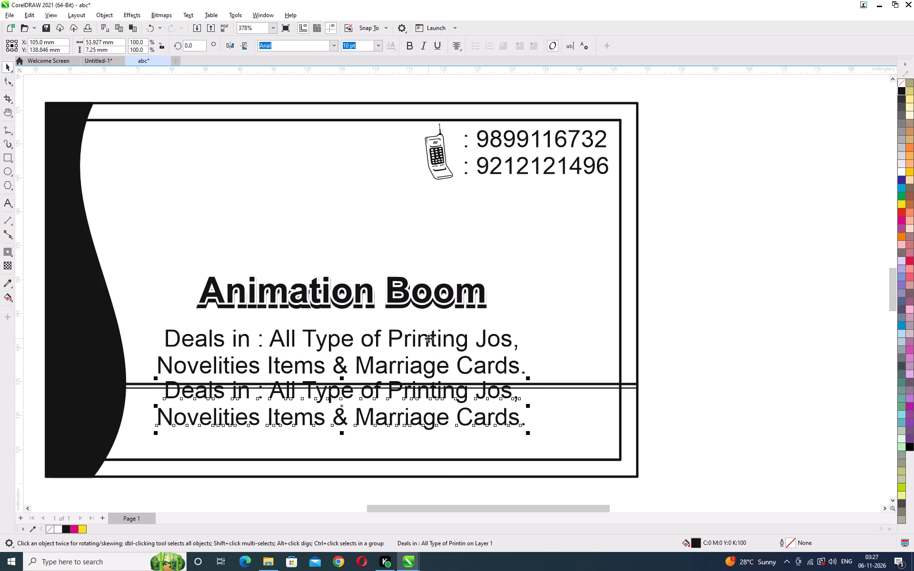
Correct "Jos" to "Job" in the upper "Deals in" text.
{"action": "double_click", "coordinate": [493, 337]}
{"action": "left_click_drag", "start_coordinate": [505, 337], "coordinate": [510, 337]}
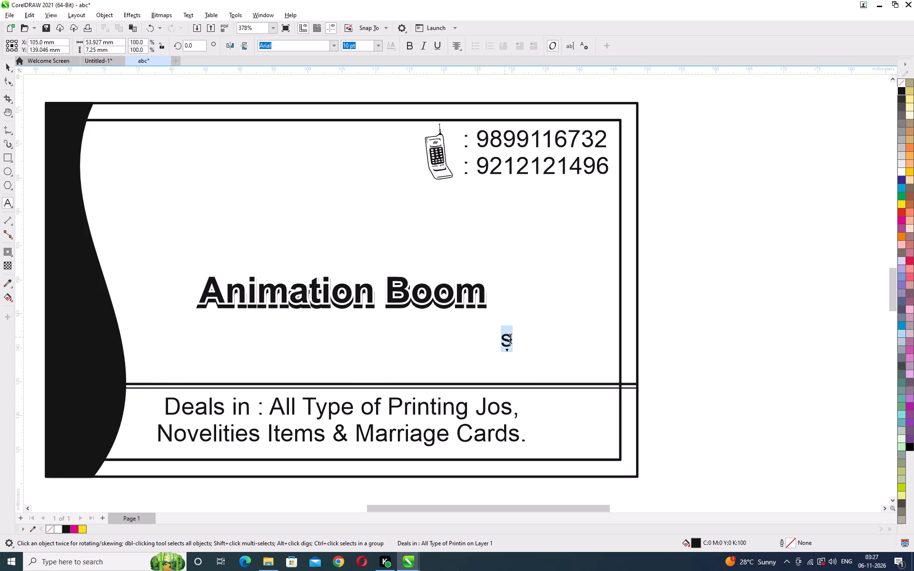
{"action": "left_click_drag", "start_coordinate": [510, 337], "coordinate": [512, 338]}
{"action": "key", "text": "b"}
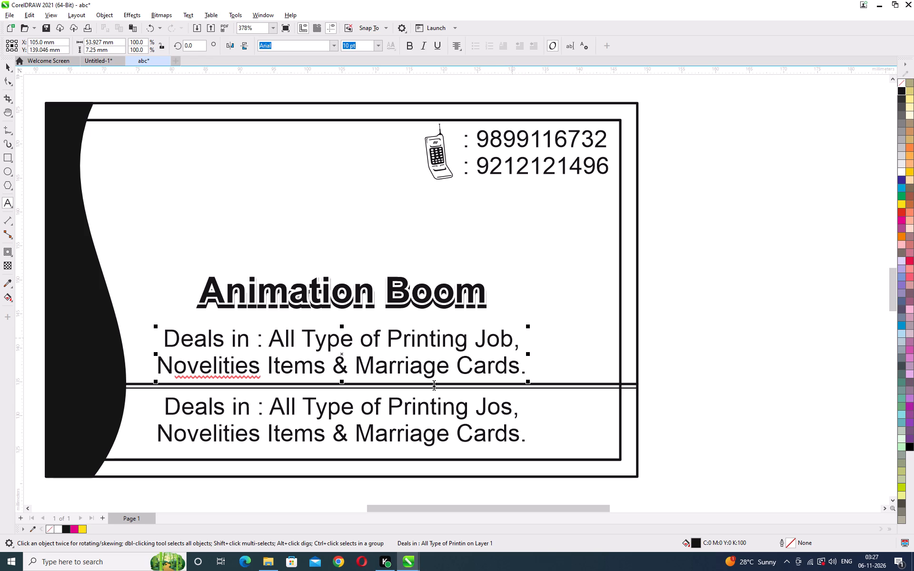
Replace all the text in the lower copy with the start of the business address, from the unit number through "1st".
{"action": "left_click", "coordinate": [238, 405]}
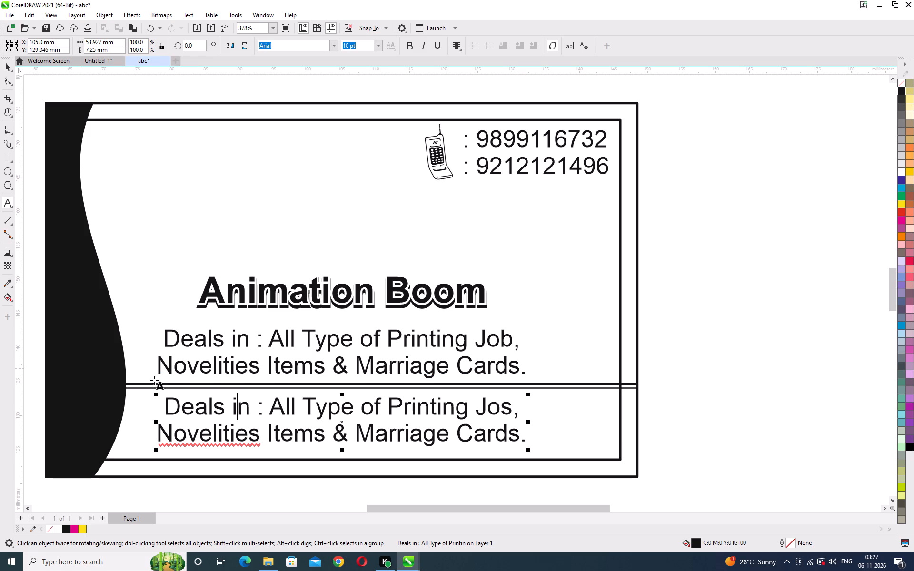
{"action": "left_click_drag", "start_coordinate": [167, 399], "coordinate": [517, 433]}
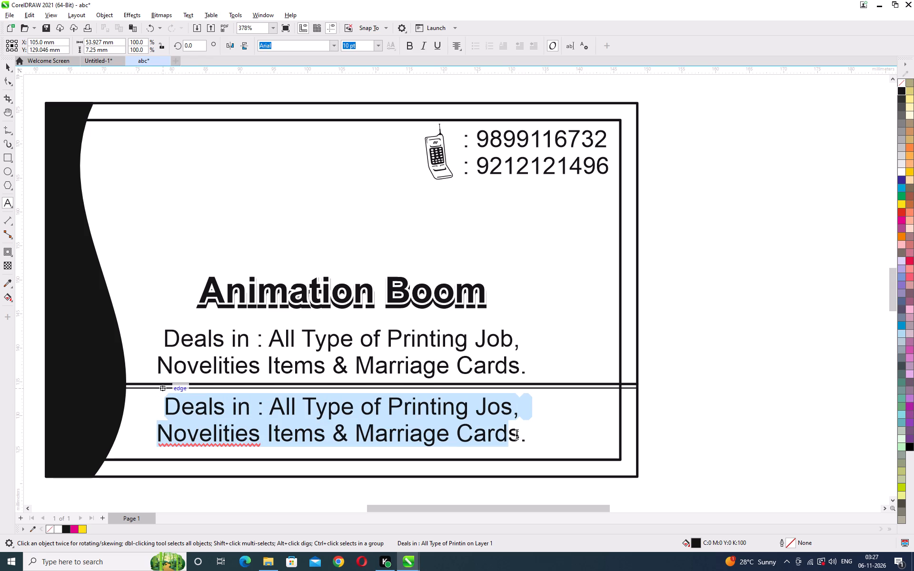
{"action": "left_click_drag", "start_coordinate": [517, 433], "coordinate": [536, 436]}
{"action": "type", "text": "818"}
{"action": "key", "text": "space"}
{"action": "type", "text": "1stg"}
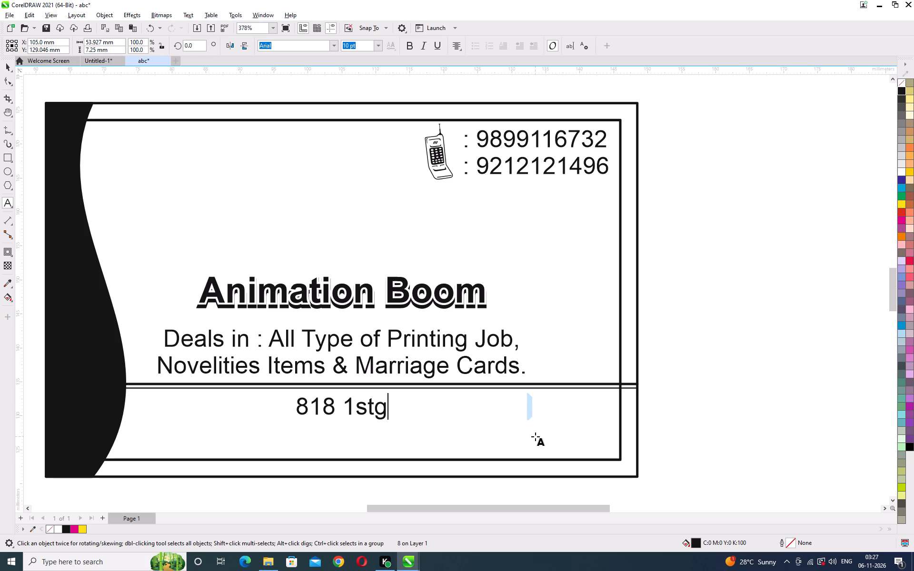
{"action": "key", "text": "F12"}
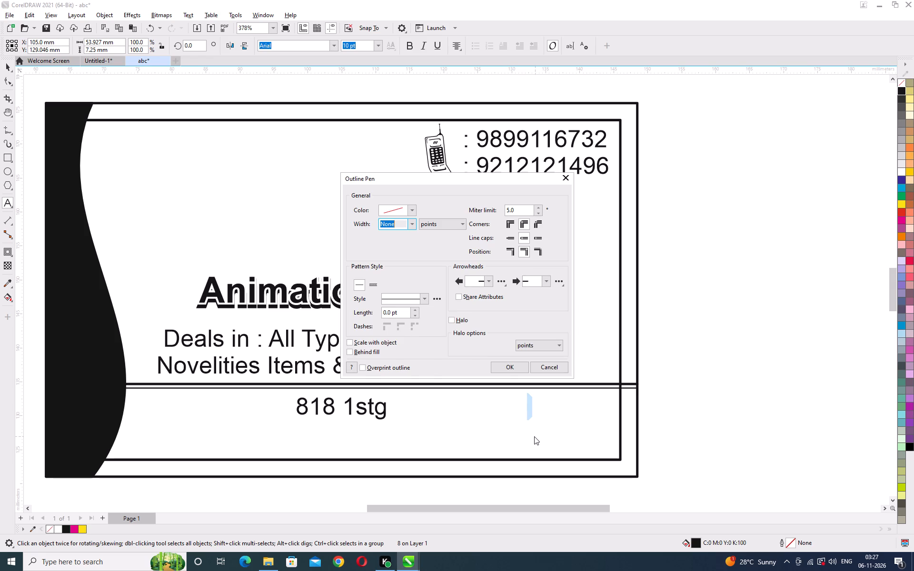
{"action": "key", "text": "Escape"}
{"action": "left_click", "coordinate": [398, 404]}
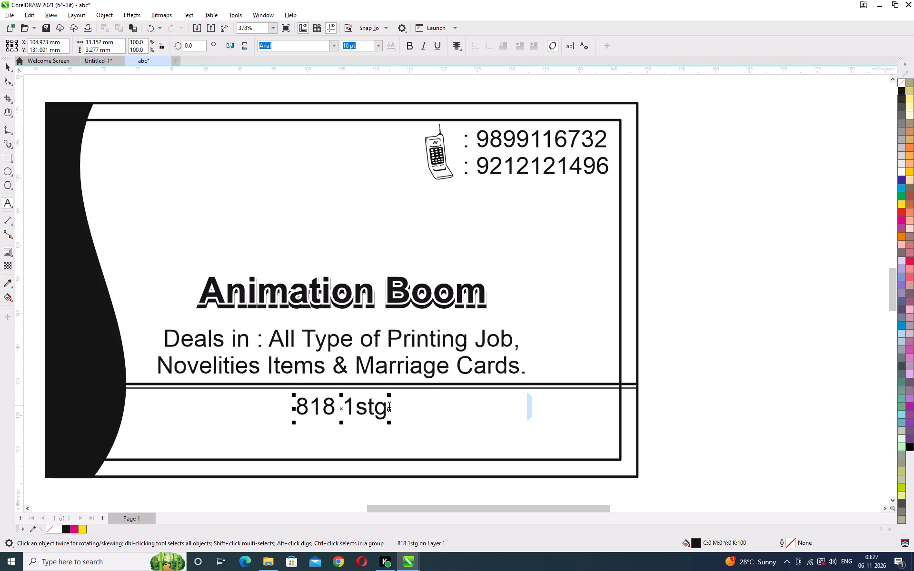
{"action": "left_click", "coordinate": [386, 405]}
{"action": "key", "text": "BackSpace"}
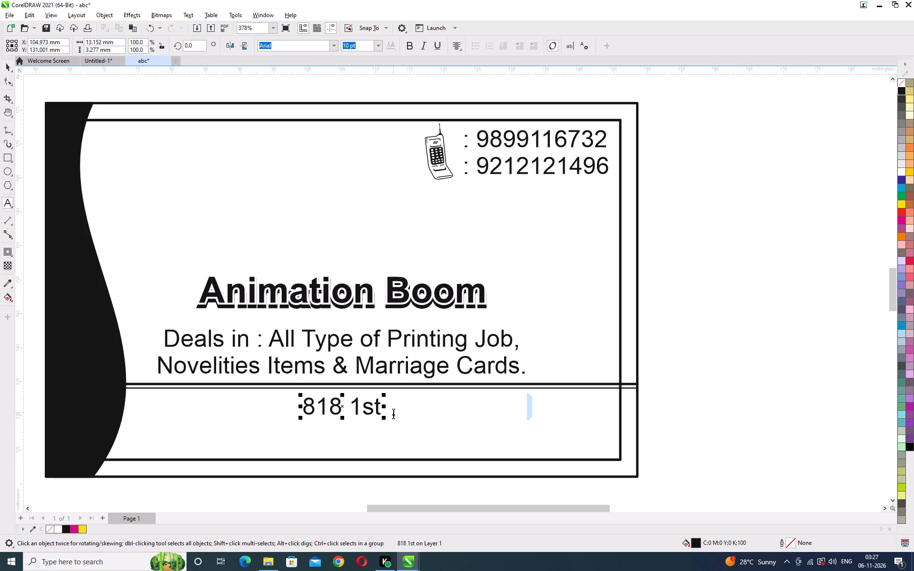
Complete the business address on the same line with the floor, market, nearby landmark, city and postal code.
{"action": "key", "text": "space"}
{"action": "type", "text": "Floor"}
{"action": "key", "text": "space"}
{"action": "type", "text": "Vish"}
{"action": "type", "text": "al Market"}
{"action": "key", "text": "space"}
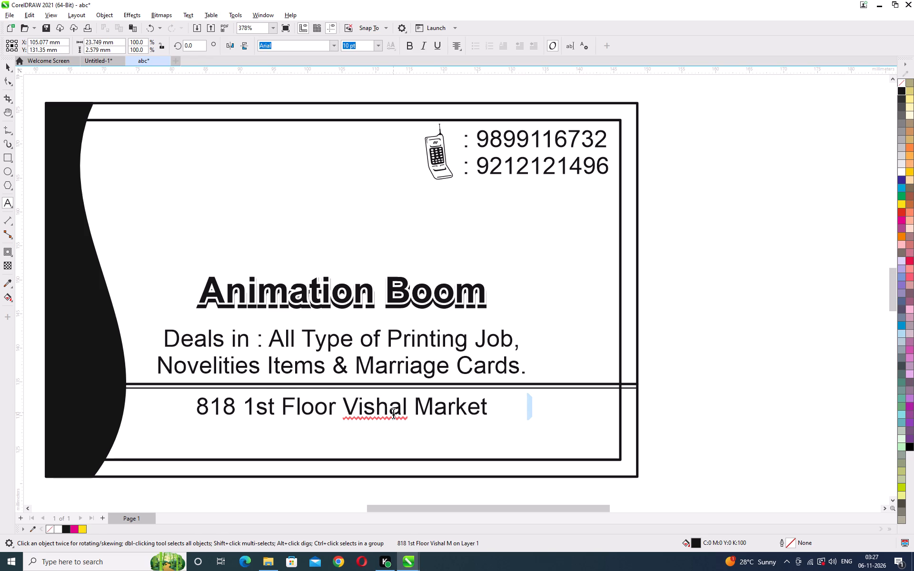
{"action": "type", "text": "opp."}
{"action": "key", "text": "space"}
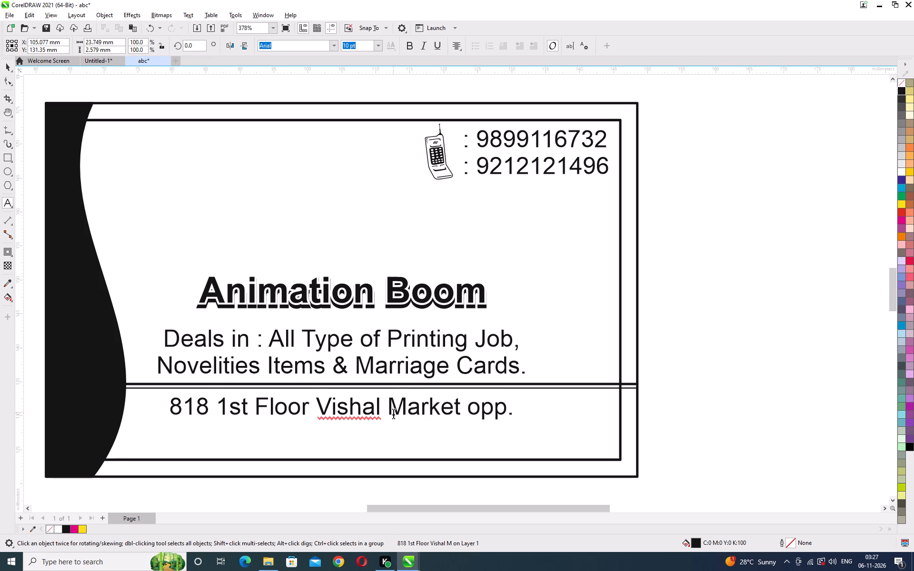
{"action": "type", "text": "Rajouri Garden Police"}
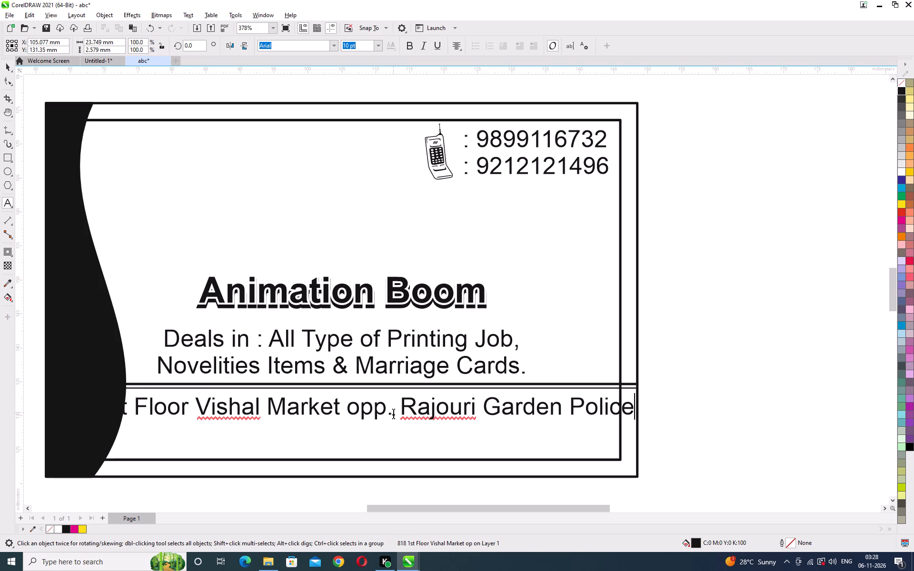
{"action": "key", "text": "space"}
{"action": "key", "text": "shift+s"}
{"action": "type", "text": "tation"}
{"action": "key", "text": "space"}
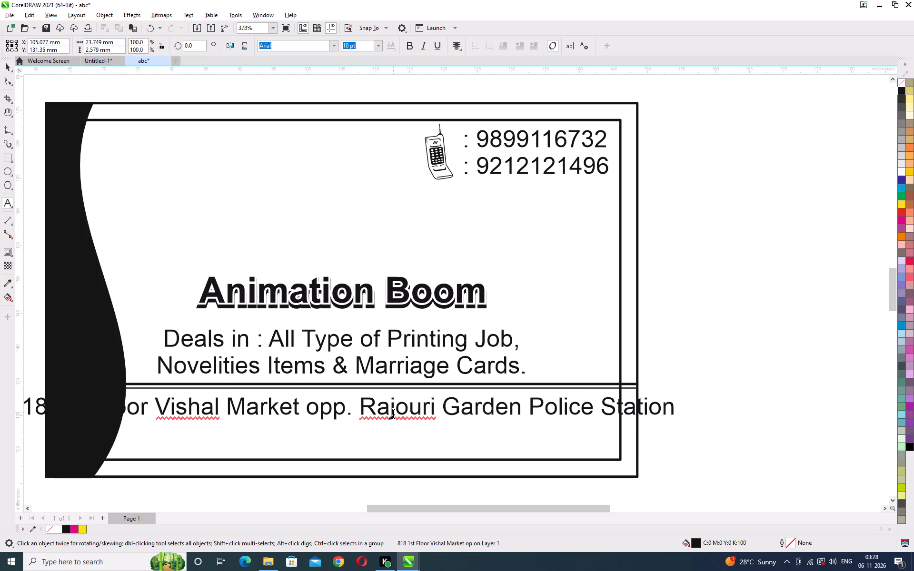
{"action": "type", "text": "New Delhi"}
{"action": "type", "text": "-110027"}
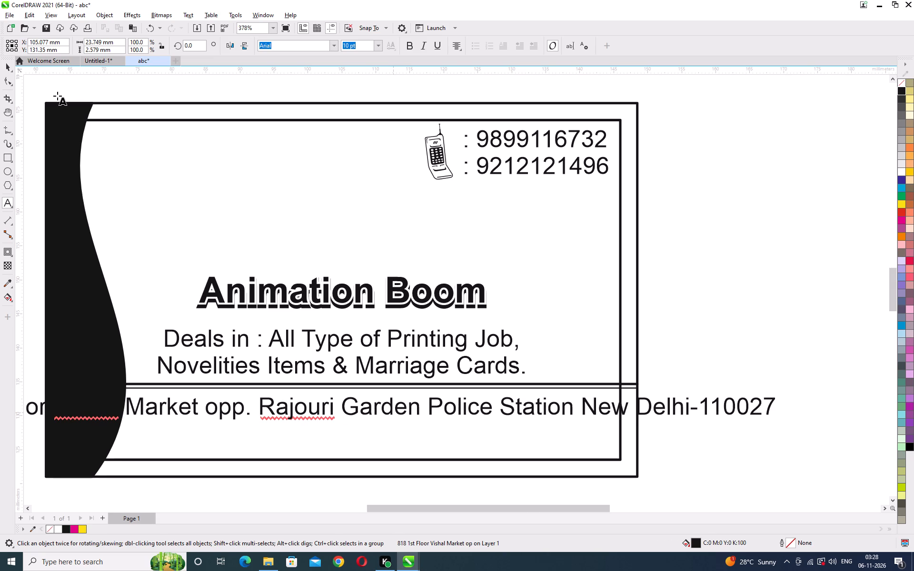
Shift the address line along so it starts beside the wavy band, and break it into two lines after "opp.".
{"action": "left_click", "coordinate": [8, 67]}
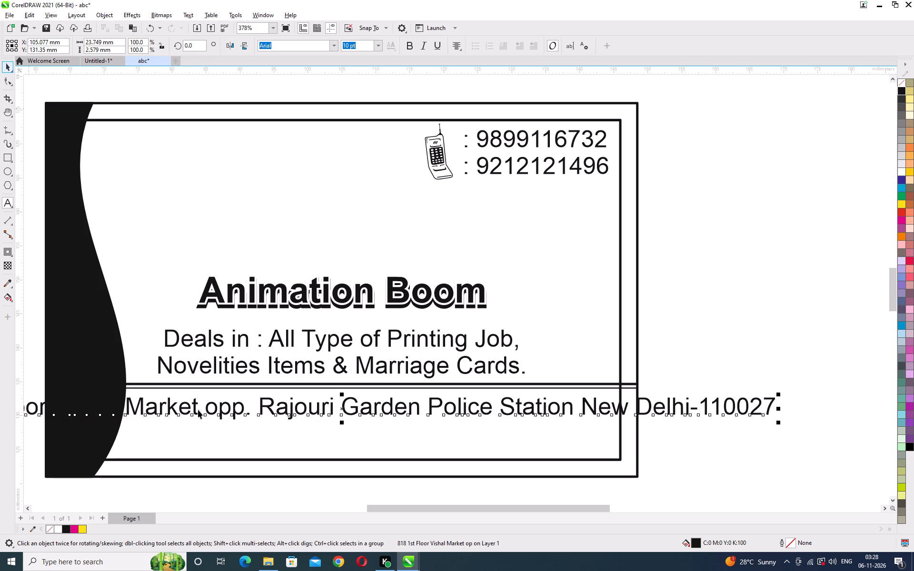
{"action": "left_click_drag", "start_coordinate": [189, 407], "coordinate": [397, 402]}
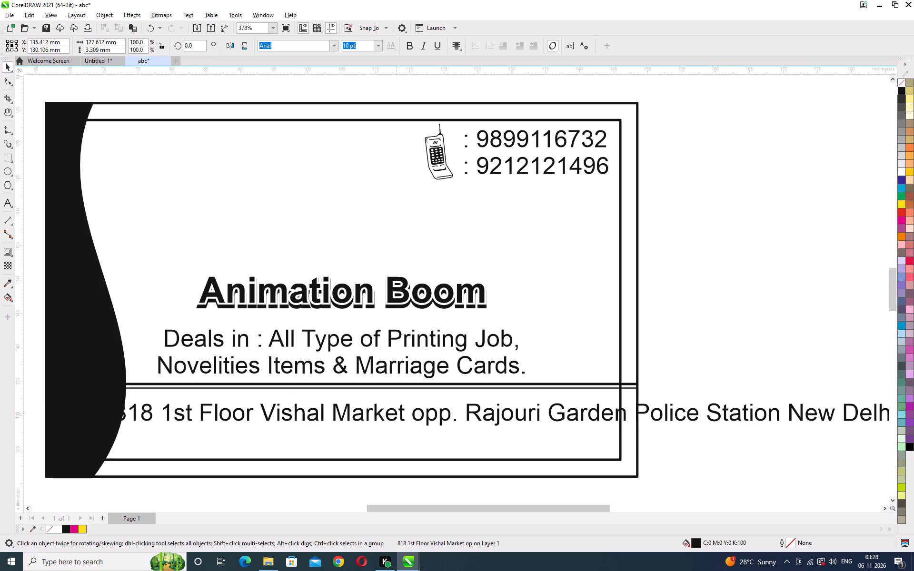
{"action": "left_click_drag", "start_coordinate": [397, 402], "coordinate": [415, 405]}
{"action": "double_click", "coordinate": [487, 404]}
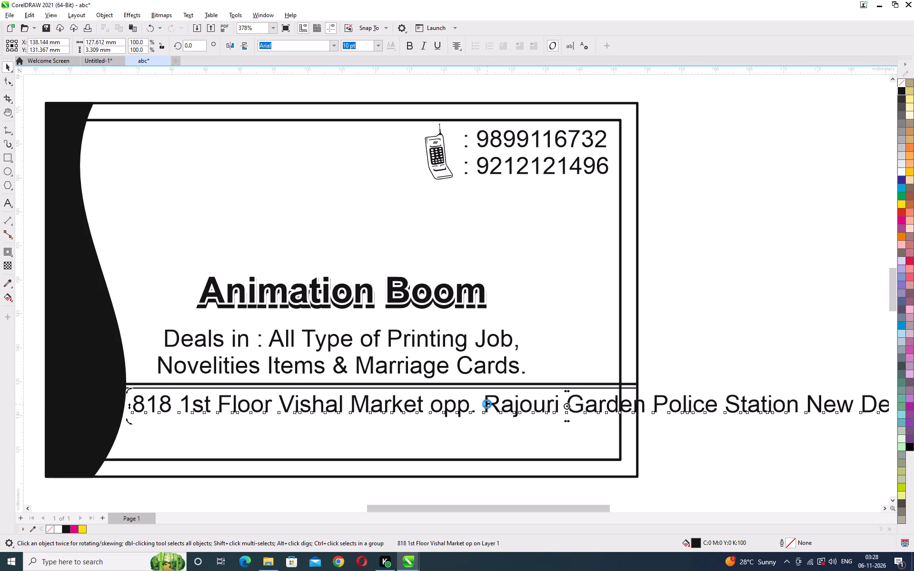
{"action": "key", "text": "Return"}
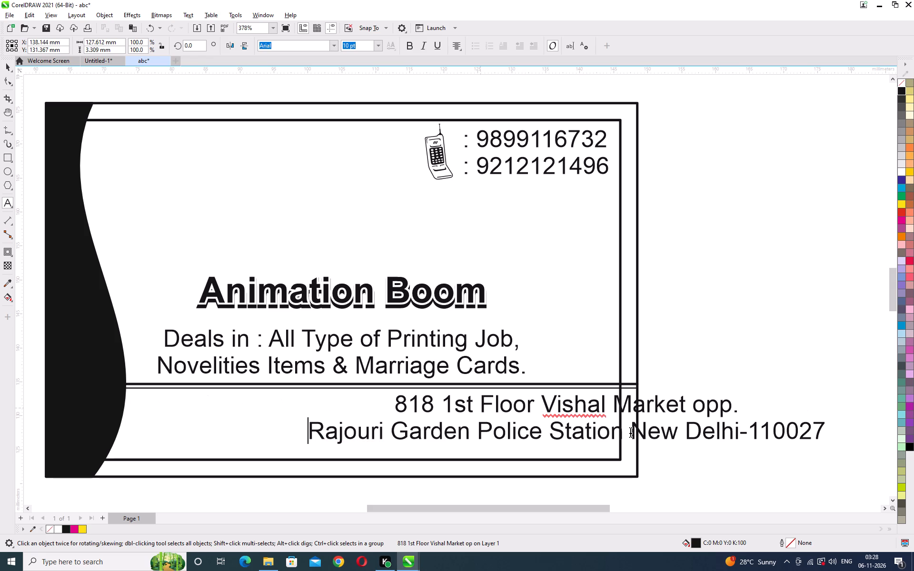
Delete the city and postal code from the end of the address's second line.
{"action": "left_click_drag", "start_coordinate": [631, 430], "coordinate": [844, 447]}
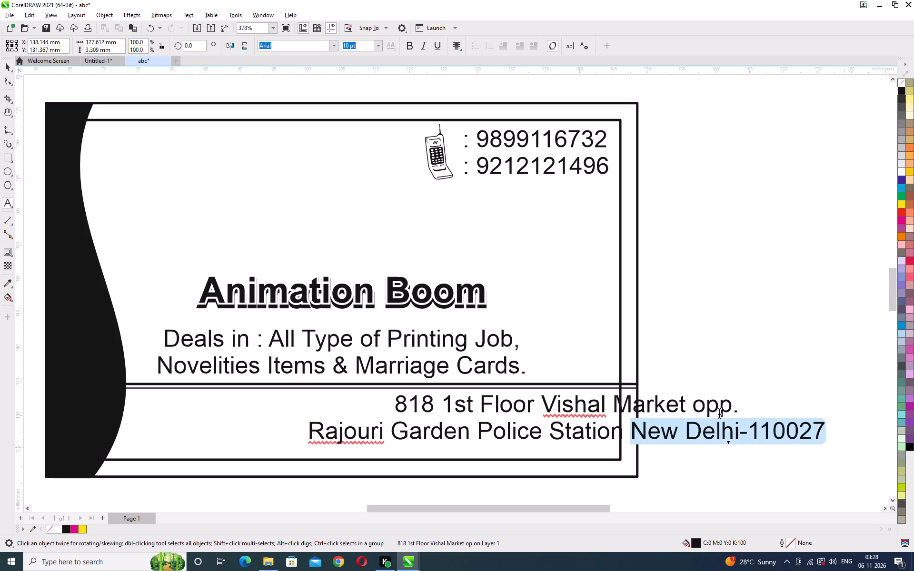
{"action": "key", "text": "Delete"}
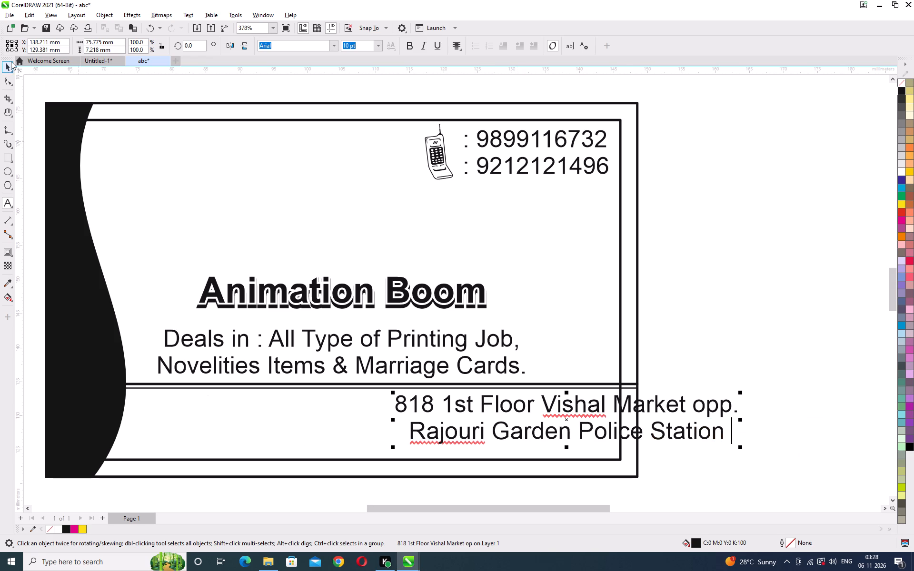
{"action": "left_click", "coordinate": [6, 64]}
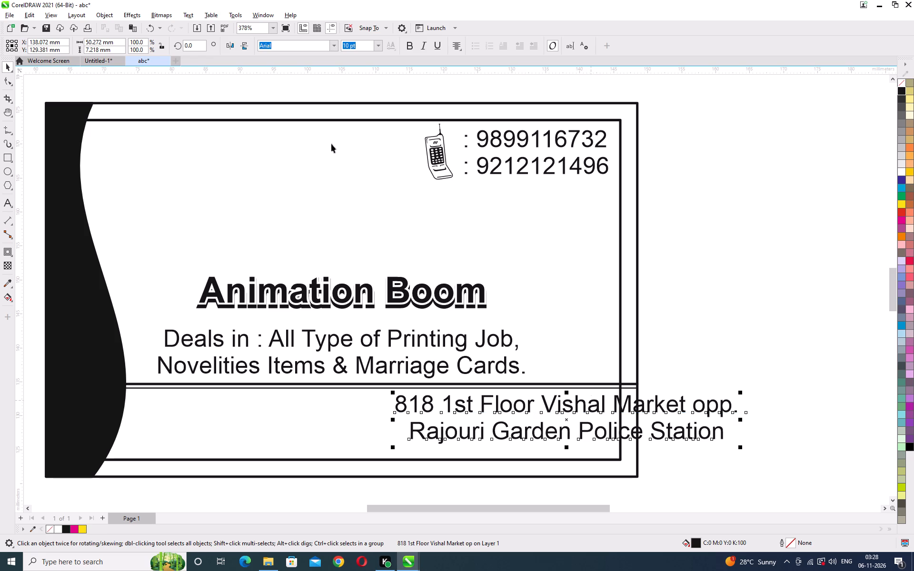
Centre the two-line address horizontally on the outer card rectangle.
{"action": "left_click", "coordinate": [298, 104], "text": "shift"}
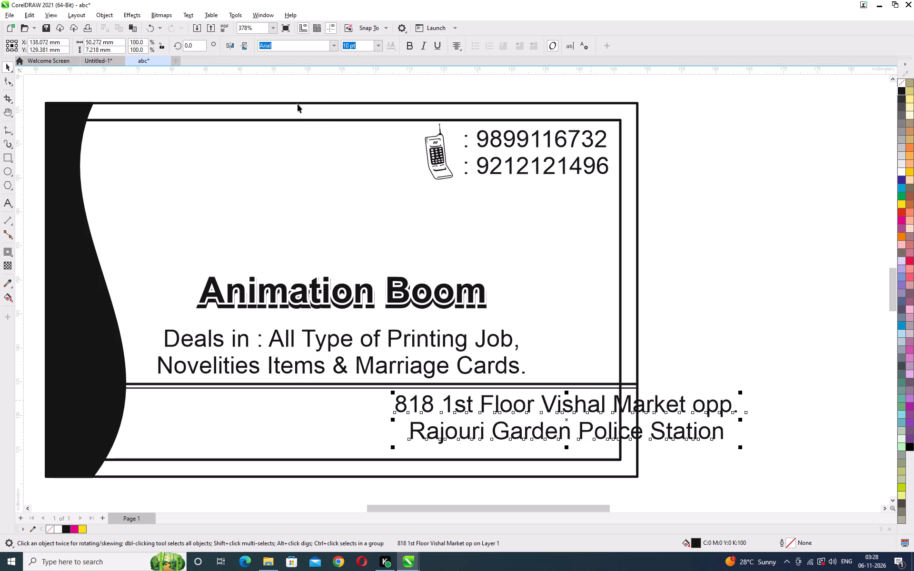
{"action": "left_click", "coordinate": [296, 105], "text": "shift"}
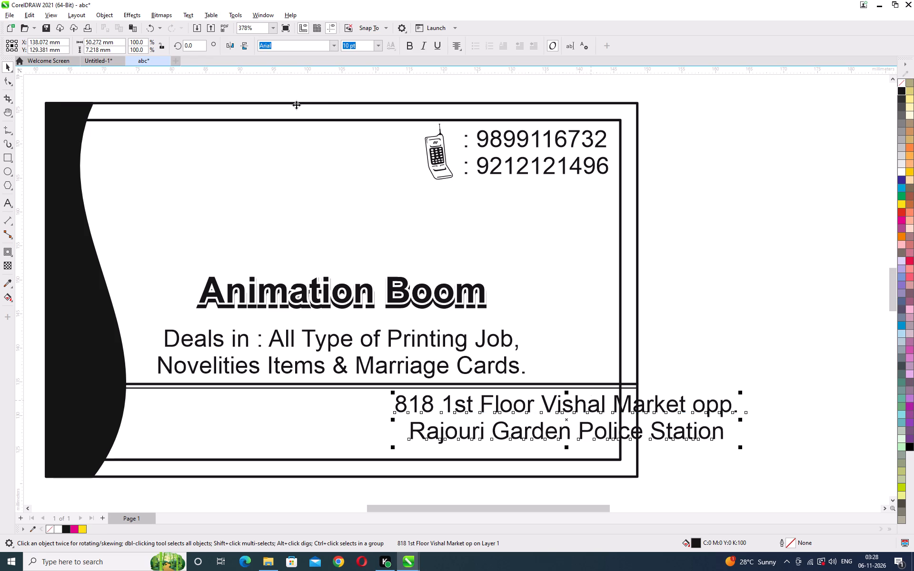
{"action": "left_click", "coordinate": [296, 105], "text": "shift"}
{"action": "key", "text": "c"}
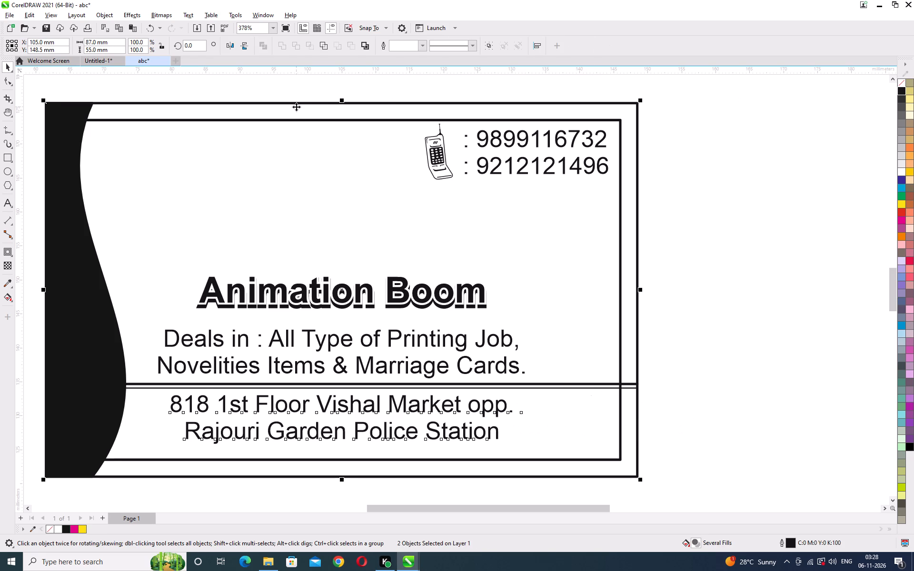
{"action": "left_click", "coordinate": [721, 202]}
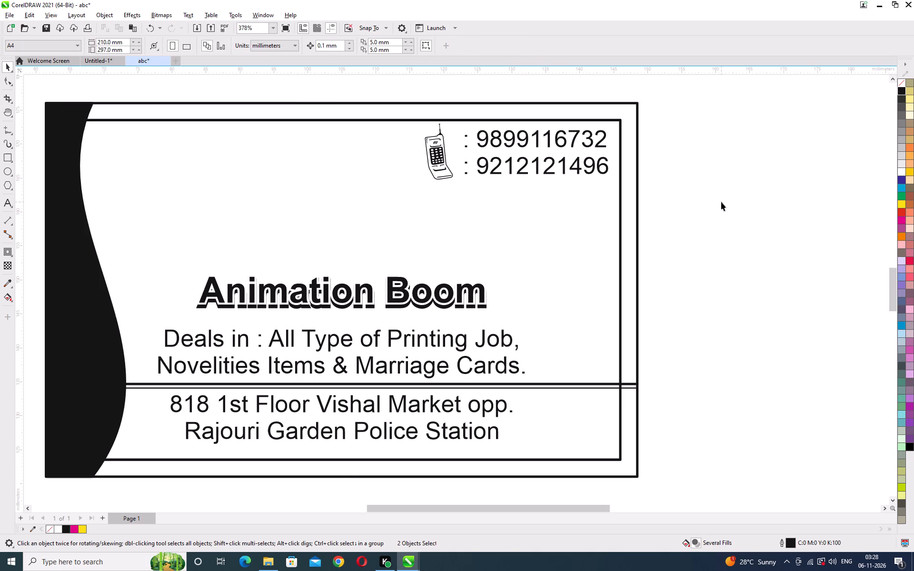
Move the "Animation Boom" title together with its shadow copies straight up about 4 mm.
{"action": "left_click_drag", "start_coordinate": [743, 212], "coordinate": [29, 315]}
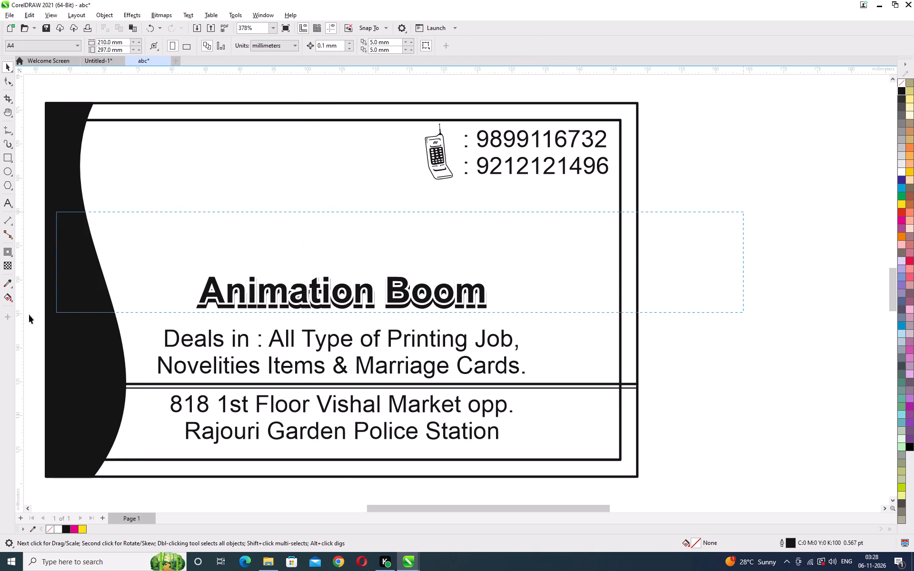
{"action": "left_click_drag", "start_coordinate": [29, 315], "coordinate": [90, 318]}
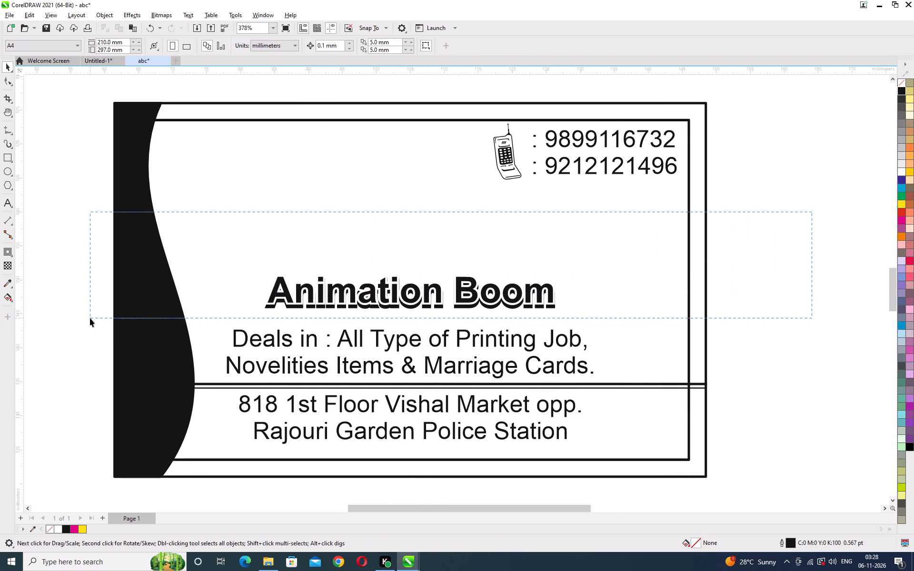
{"action": "left_click_drag", "start_coordinate": [90, 318], "coordinate": [89, 317]}
{"action": "key", "text": "Up"}
{"action": "key", "text": "Up"}
{"action": "key", "text": "Up"}
{"action": "key", "text": "Up"}
{"action": "key", "text": "Up"}
{"action": "key", "text": "Up"}
{"action": "key", "text": "Up"}
{"action": "key", "text": "Up"}
{"action": "key", "text": "Up"}
{"action": "key", "text": "Up"}
{"action": "key", "text": "Up"}
{"action": "key", "text": "Up"}
{"action": "key", "text": "Up"}
{"action": "key", "text": "Up"}
{"action": "key", "text": "Up"}
{"action": "key", "text": "Up"}
{"action": "key", "text": "Up"}
{"action": "key", "text": "Up"}
{"action": "key", "text": "Up"}
{"action": "key", "text": "Up"}
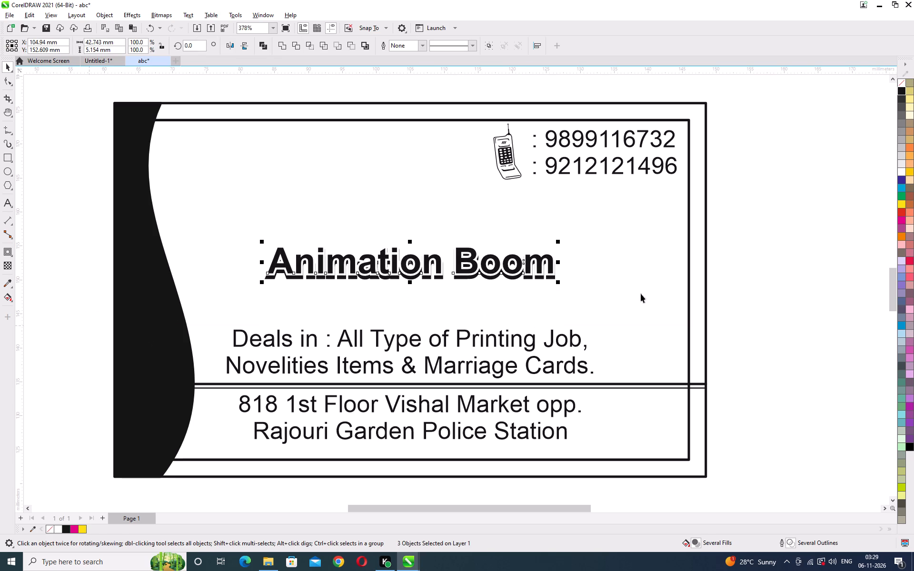
{"action": "left_click", "coordinate": [749, 266]}
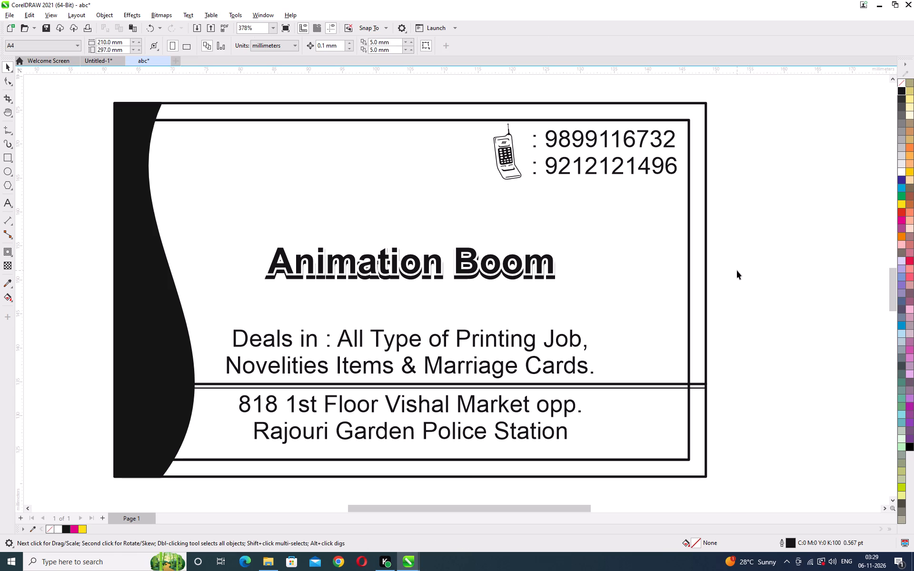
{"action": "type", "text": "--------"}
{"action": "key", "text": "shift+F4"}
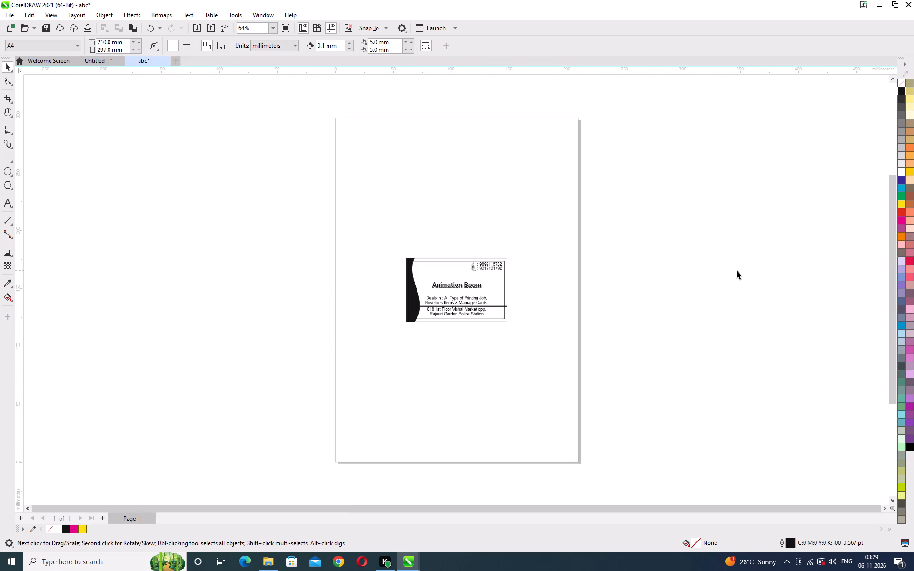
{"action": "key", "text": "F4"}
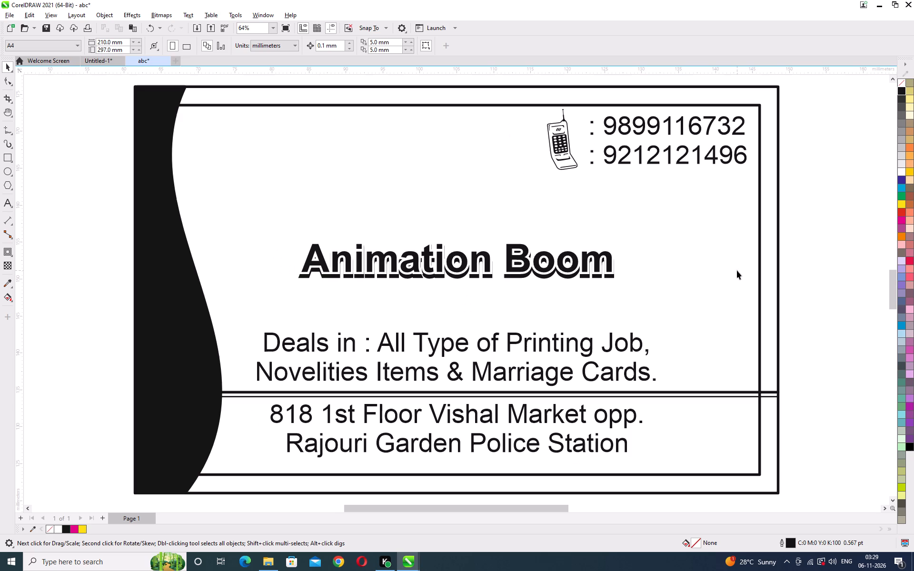
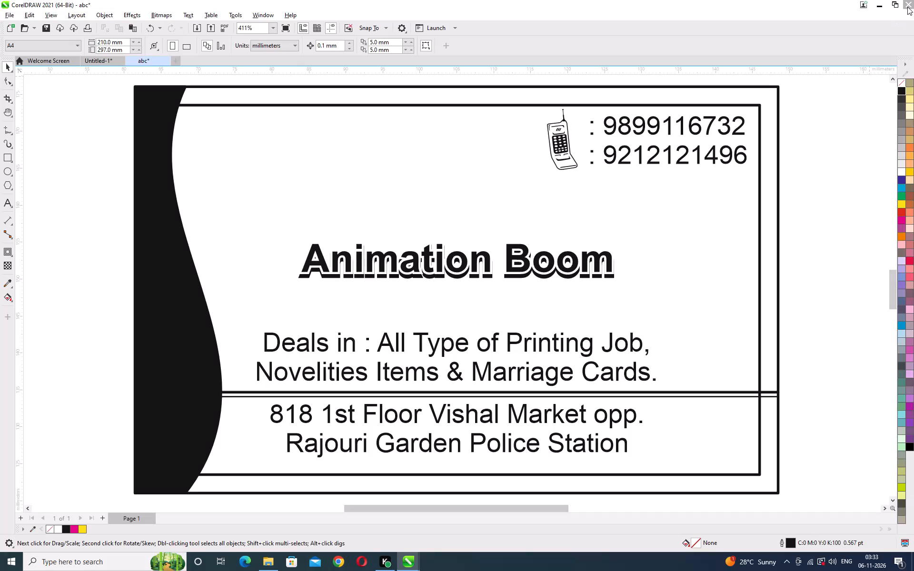
Exit CorelDRAW, discarding the unsaved changes to both "Untitled-1" and "abc".
{"action": "left_click", "coordinate": [907, 7]}
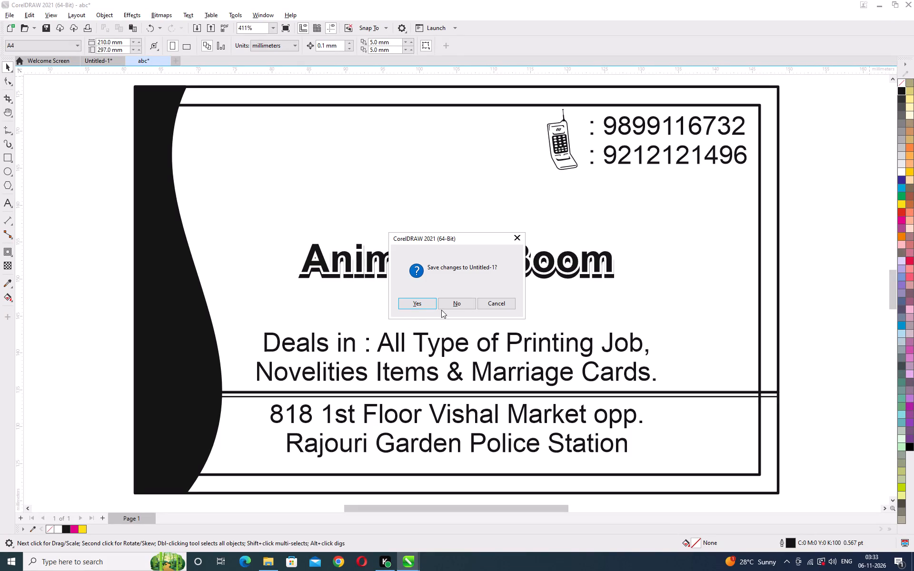
{"action": "left_click", "coordinate": [454, 304]}
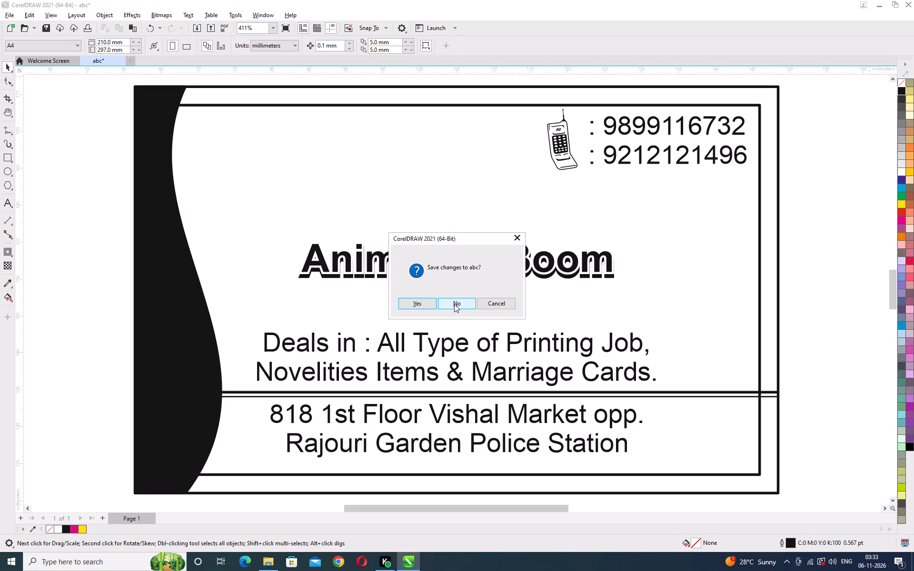
{"action": "left_click", "coordinate": [454, 304]}
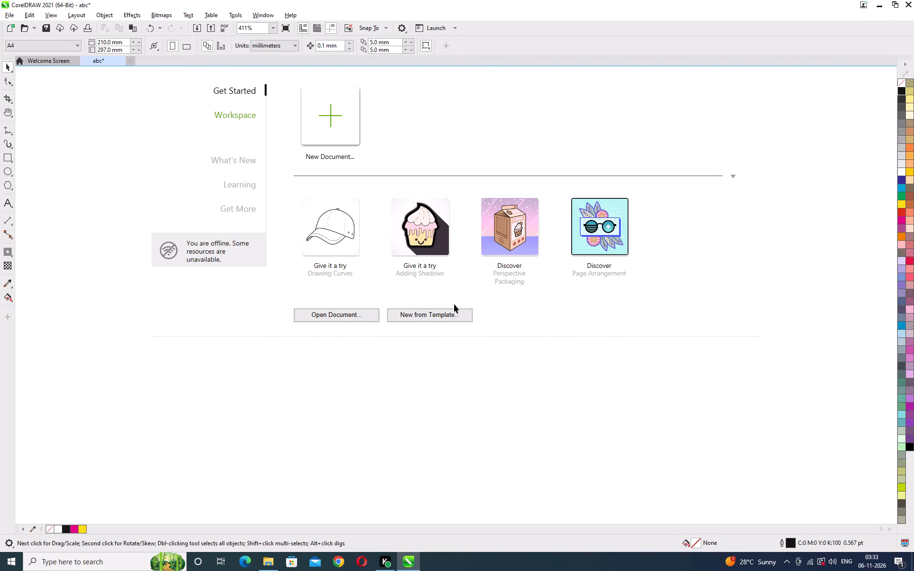